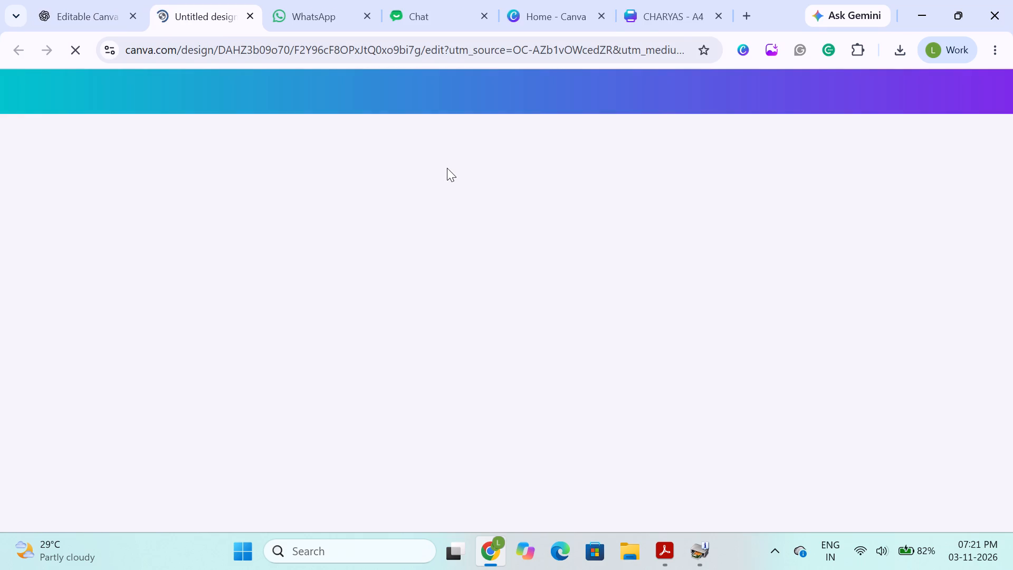
pyautogui.moveTo(447, 168); pyautogui.dragTo(728, 79)
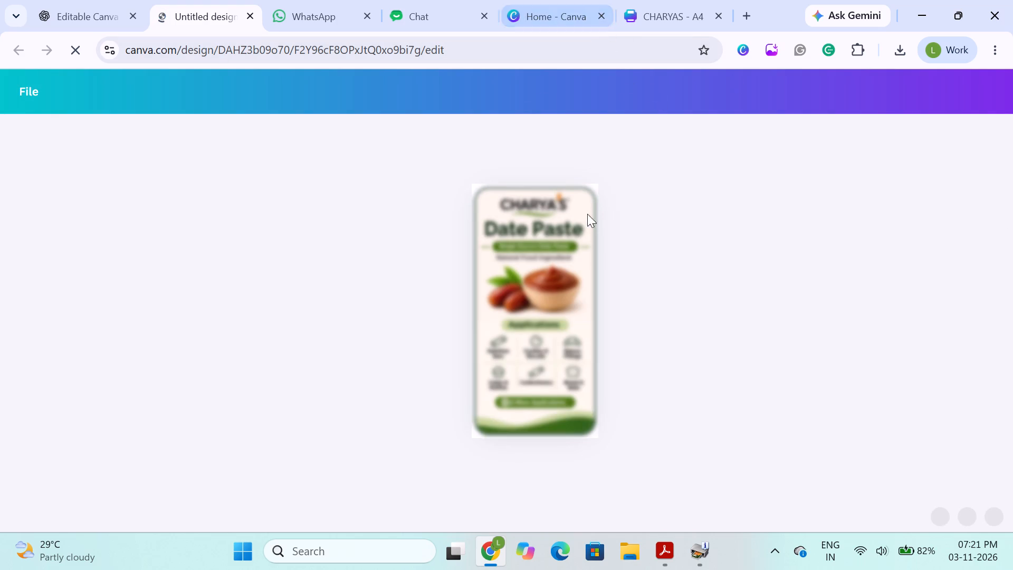
pyautogui.click(673, 223)
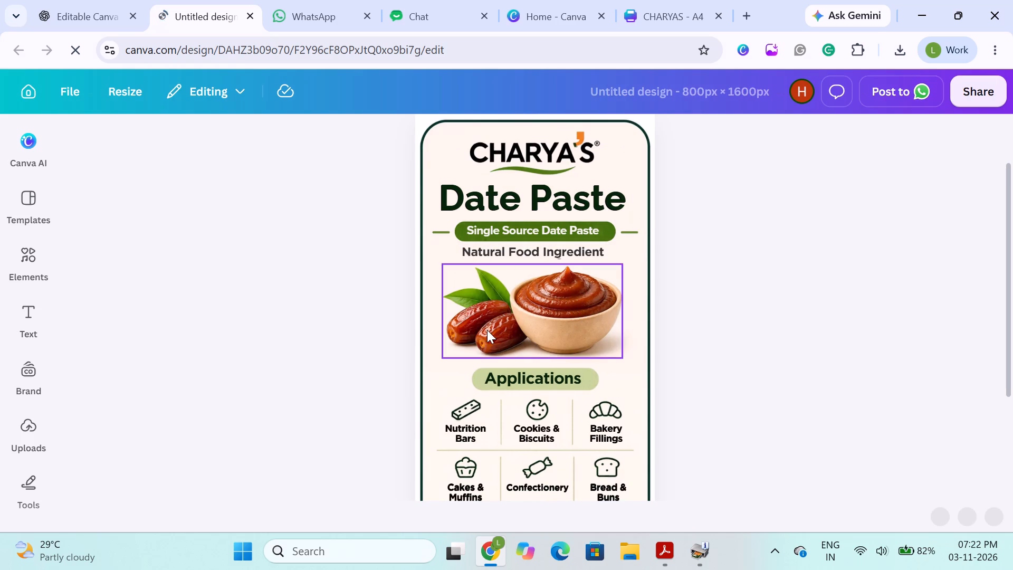
# Check whether the date paste picture and the Nutrition Bars and Cakes & Muffins icons can be selected individually.
pyautogui.click(536, 310)
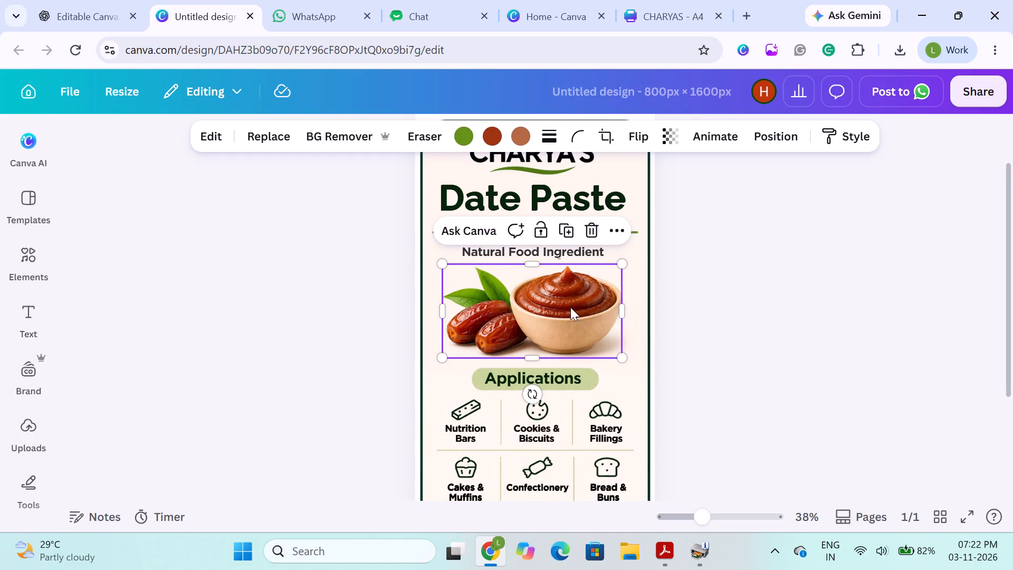
pyautogui.click(471, 405)
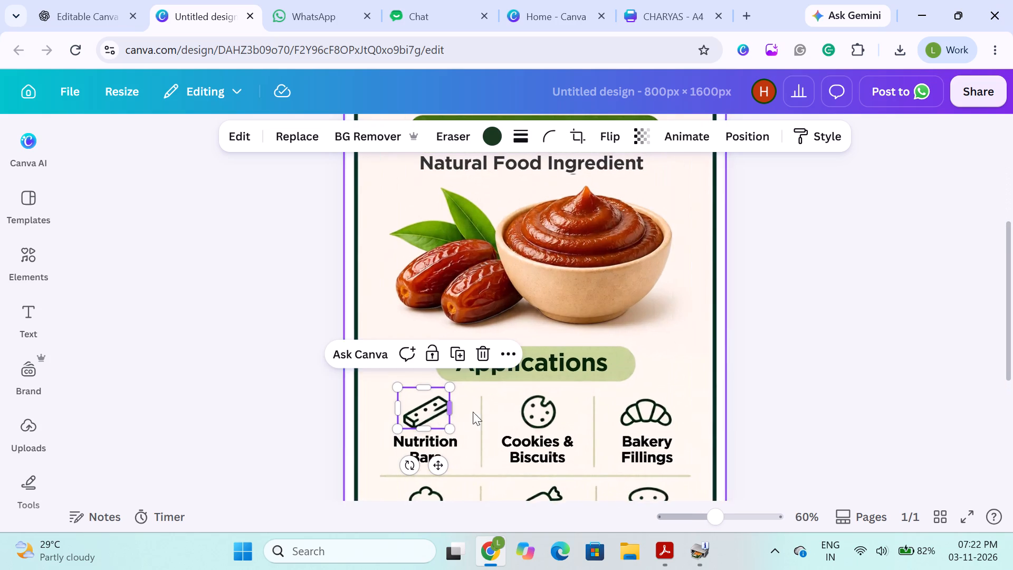
pyautogui.scroll(-3, 544, 416)
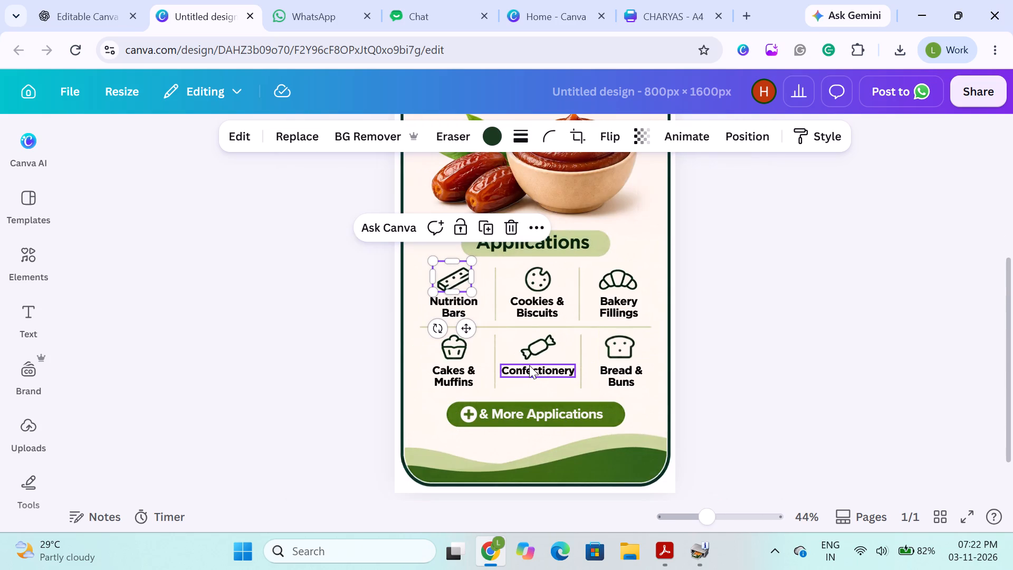
pyautogui.click(323, 372)
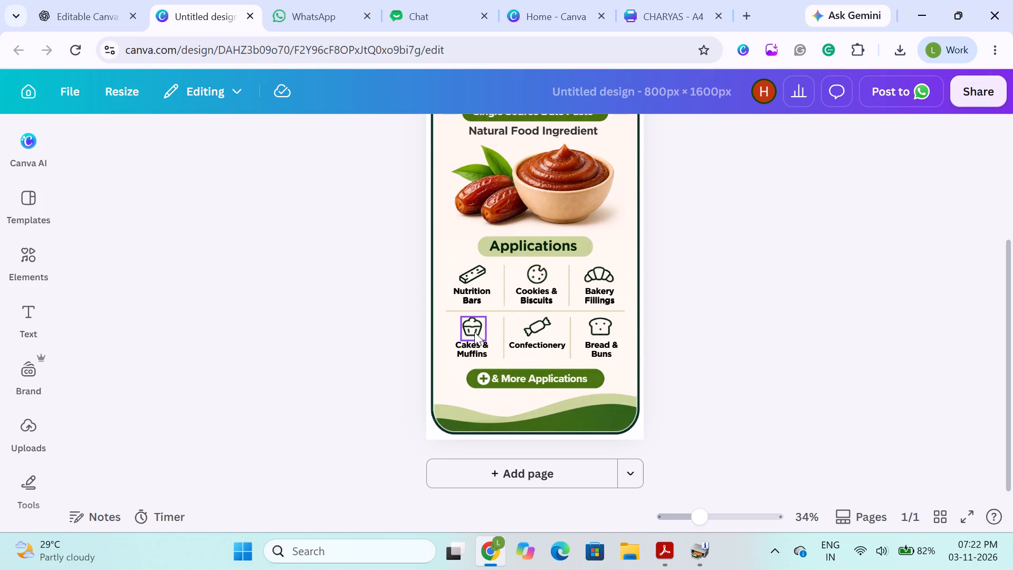
pyautogui.click(474, 332)
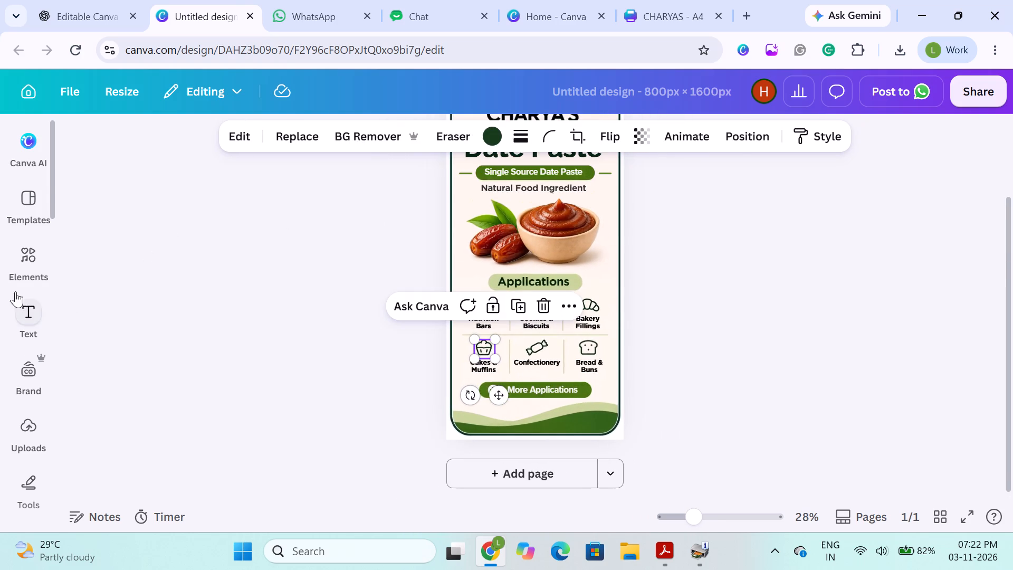
# Search Canva's elements for "muffin" and look through the graphics results.
pyautogui.click(23, 273)
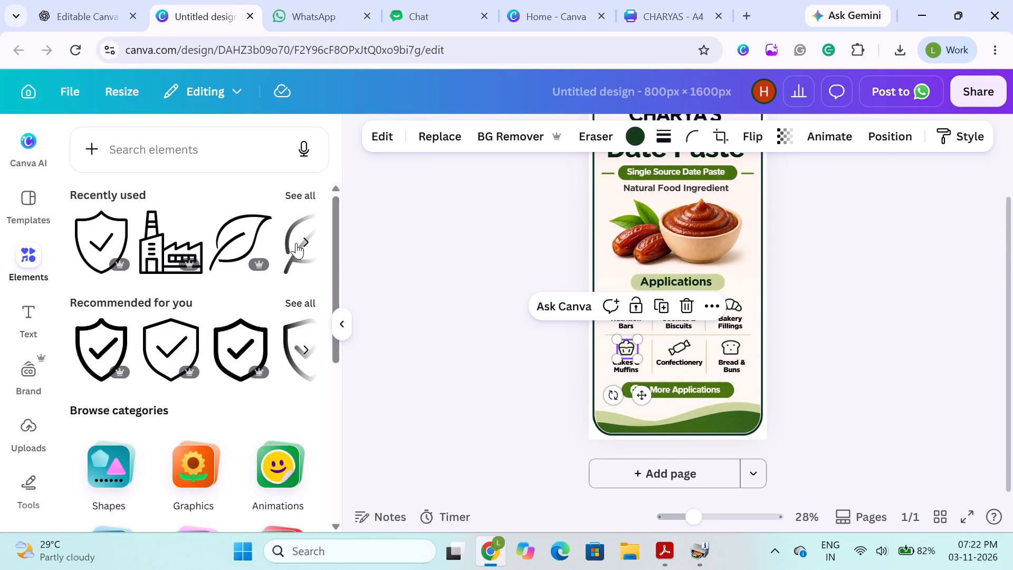
pyautogui.click(198, 151)
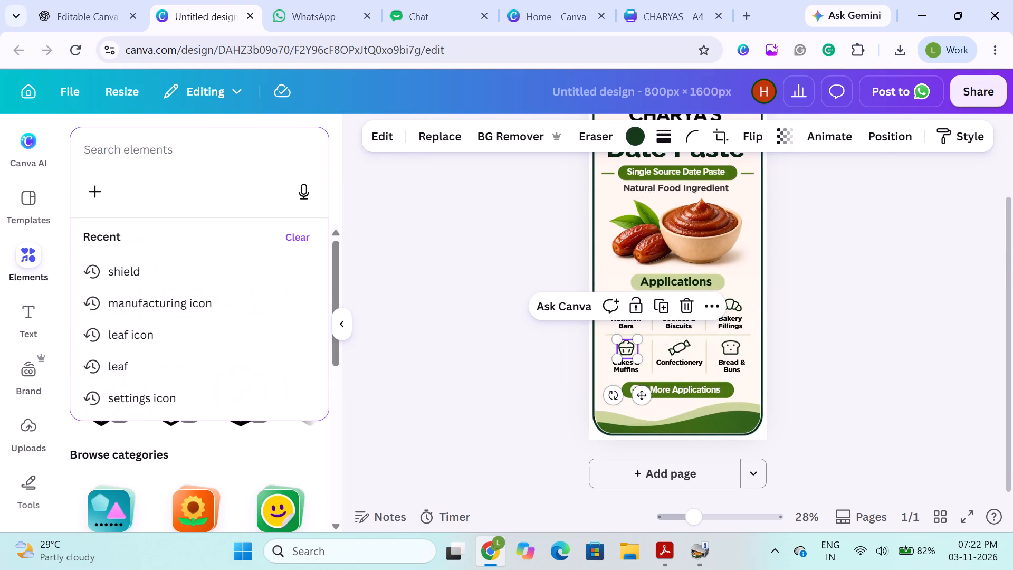
pyautogui.write('mu')
pyautogui.write('ffel')
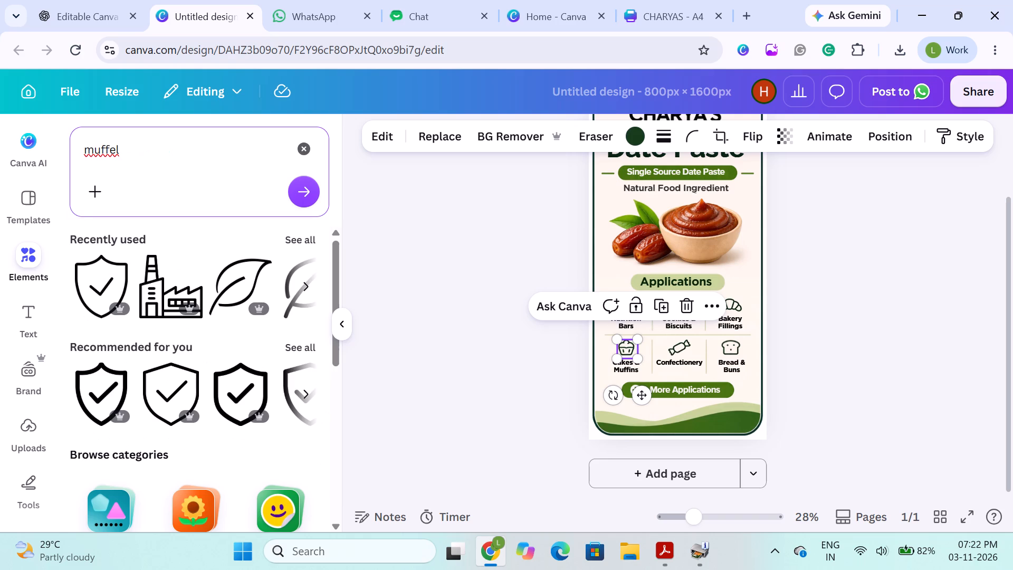
pyautogui.press('BackSpace')
pyautogui.press('BackSpace')
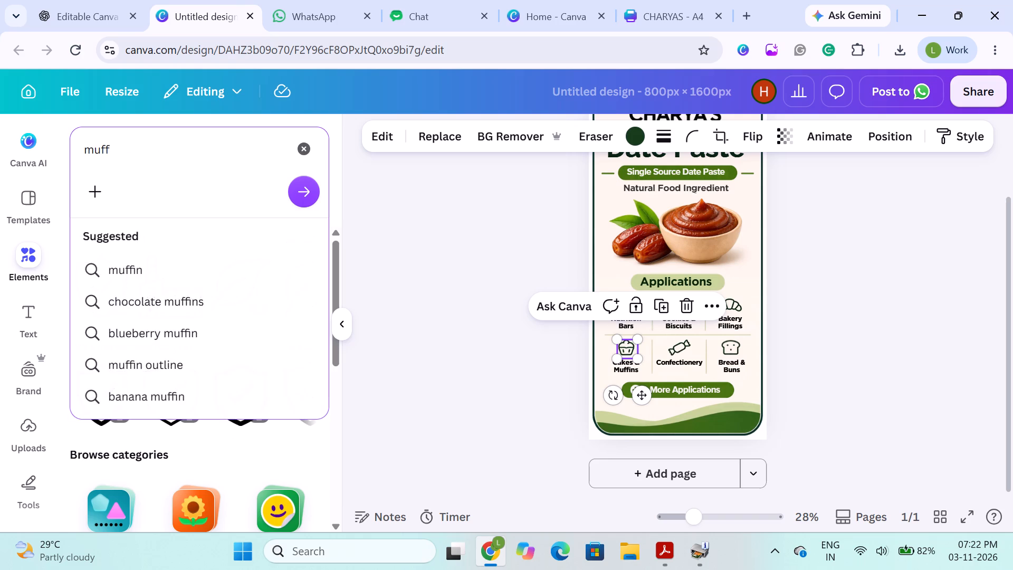
pyautogui.press('i')
pyautogui.click(138, 271)
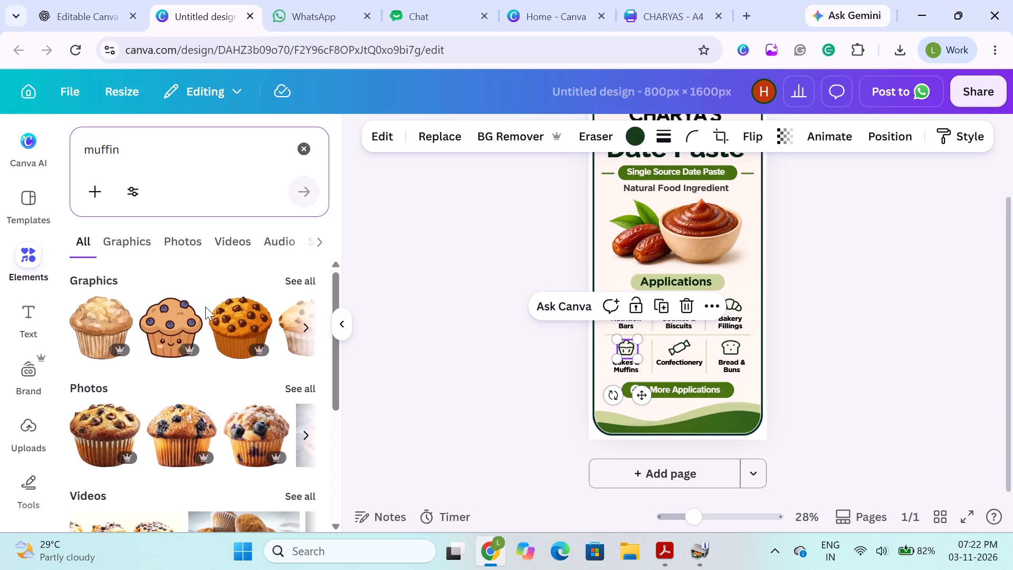
pyautogui.hscroll(-5, 203, 324)
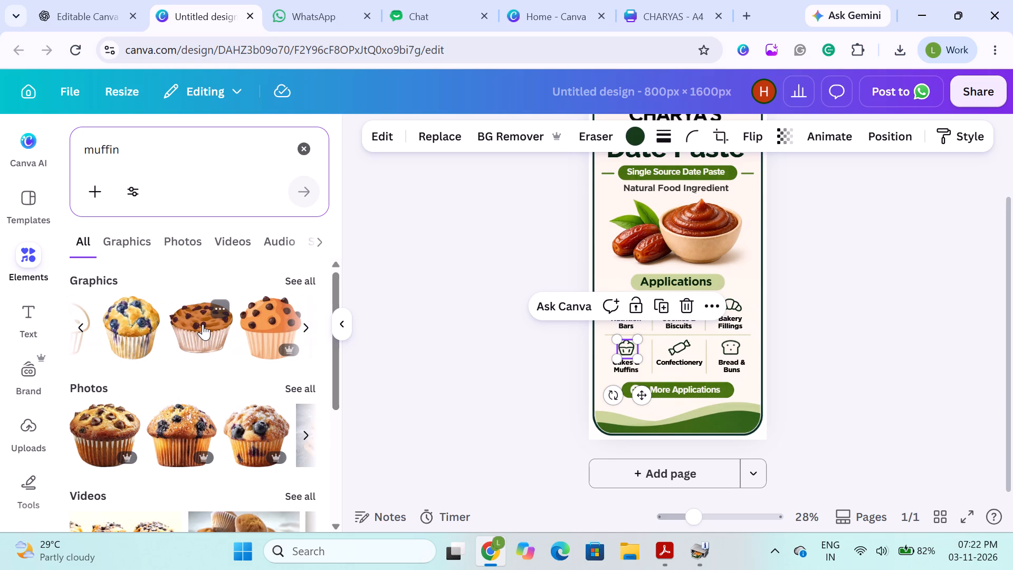
pyautogui.scroll(1, 203, 324)
pyautogui.hscroll(-2, 203, 324)
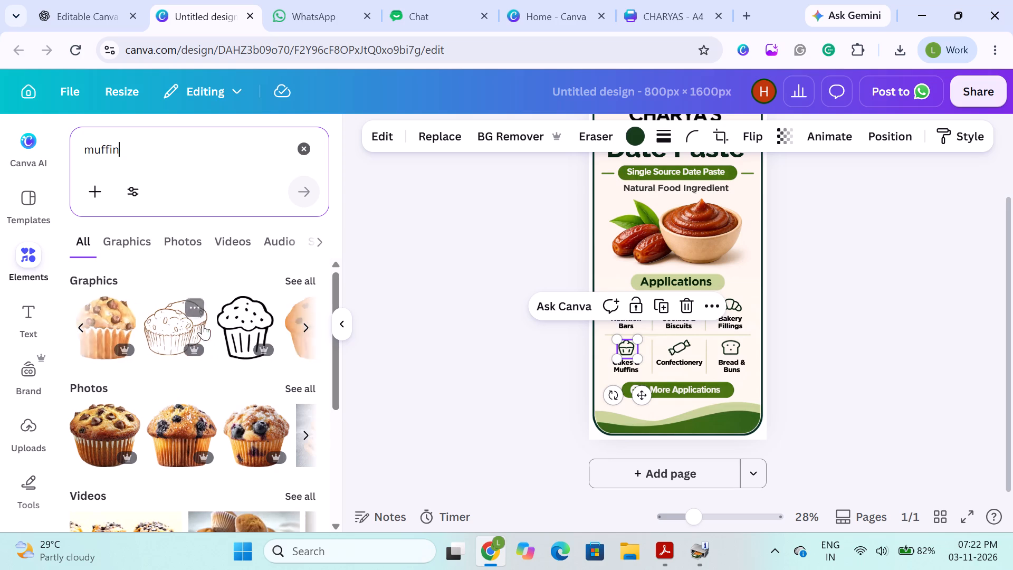
pyautogui.hscroll(-2, 231, 319)
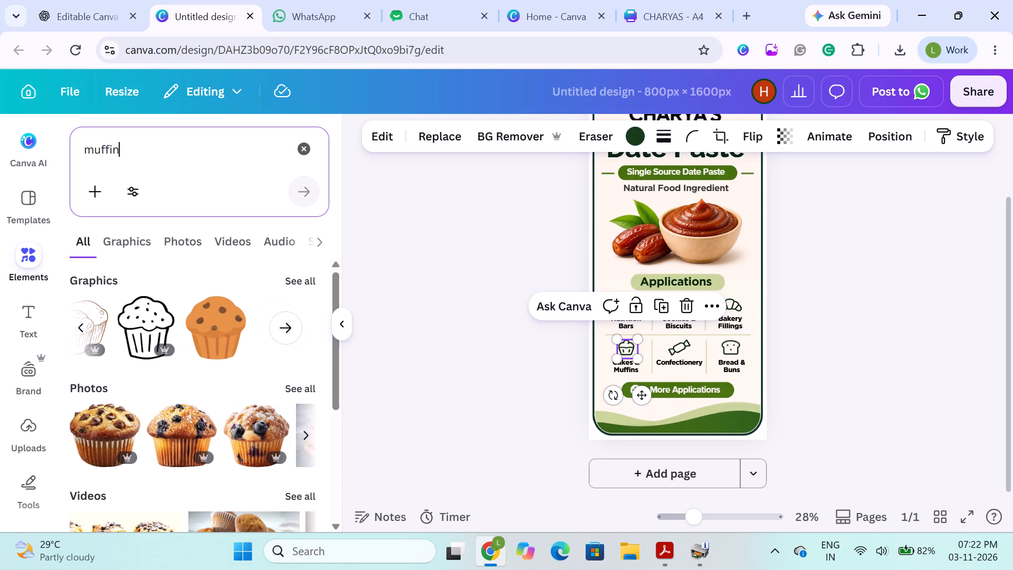
# Search the elements for "muffin icon" and add the black outline cupcake graphic to the label.
pyautogui.click(158, 148)
pyautogui.press('space')
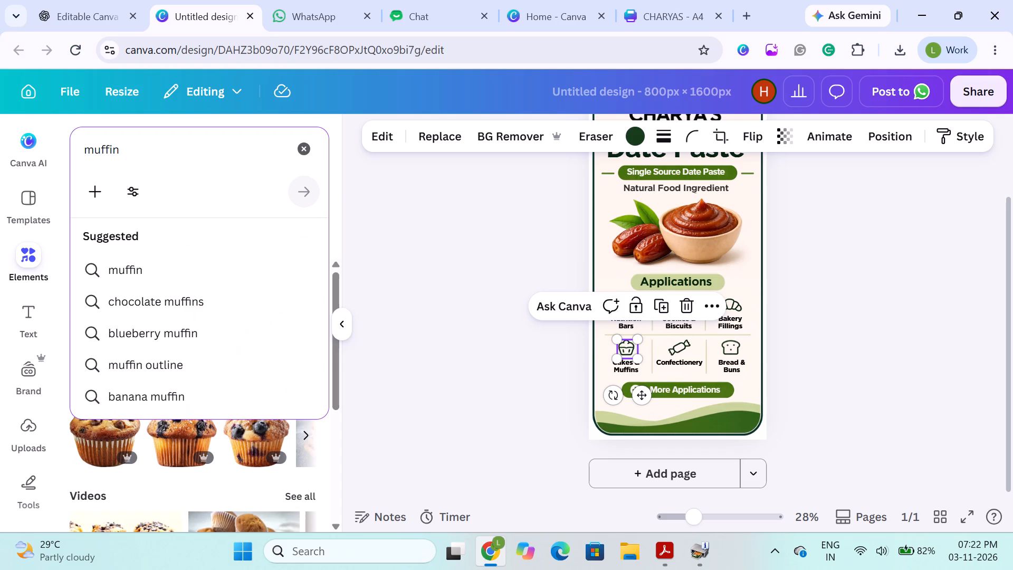
pyautogui.write('icon')
pyautogui.press('Return')
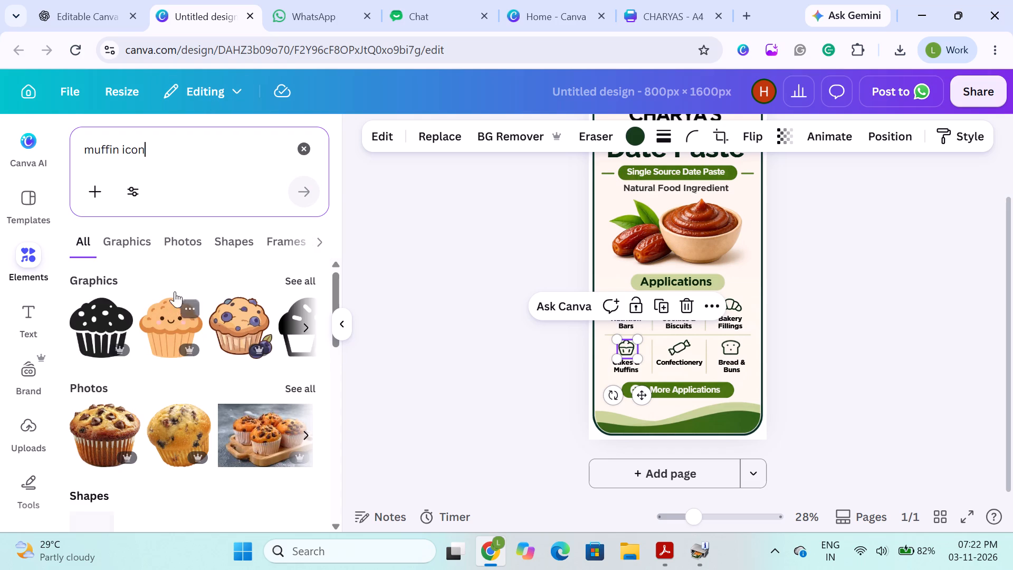
pyautogui.hscroll(-8, 180, 318)
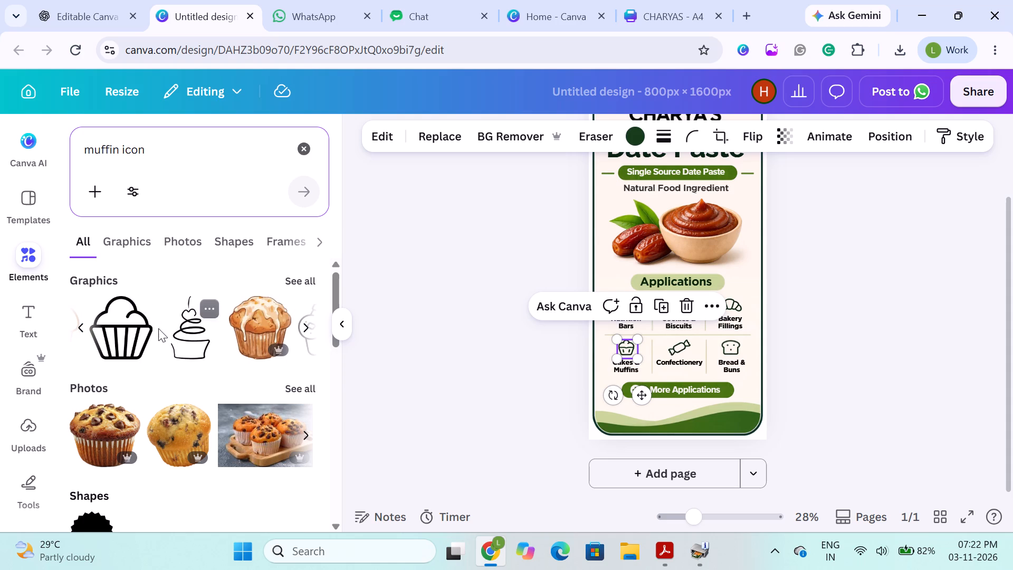
pyautogui.click(144, 328)
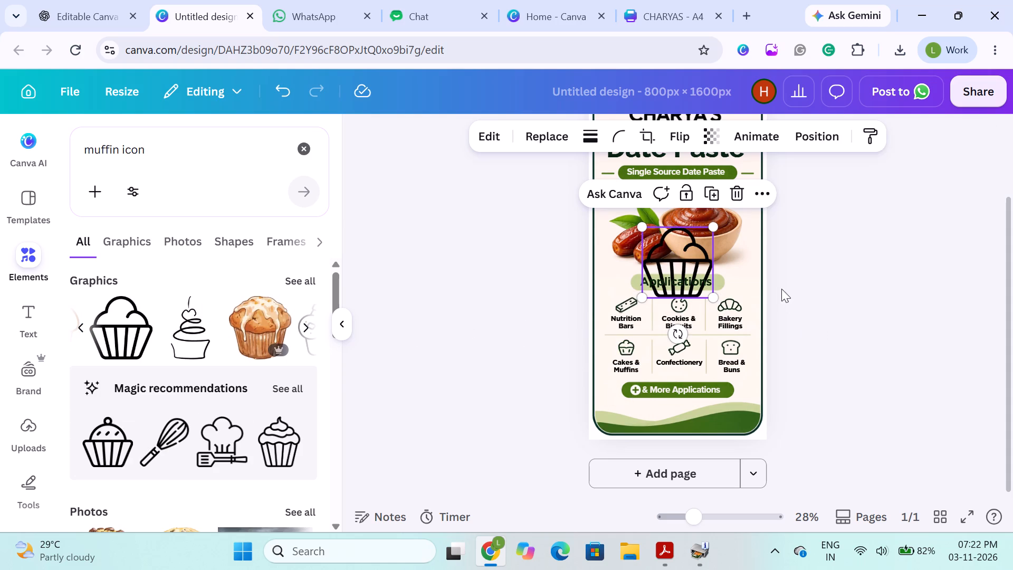
# Shrink the added cupcake graphic and move it to just above the Cakes & Muffins icon.
pyautogui.moveTo(714, 229); pyautogui.dragTo(704, 253)
pyautogui.moveTo(674, 263); pyautogui.dragTo(660, 297)
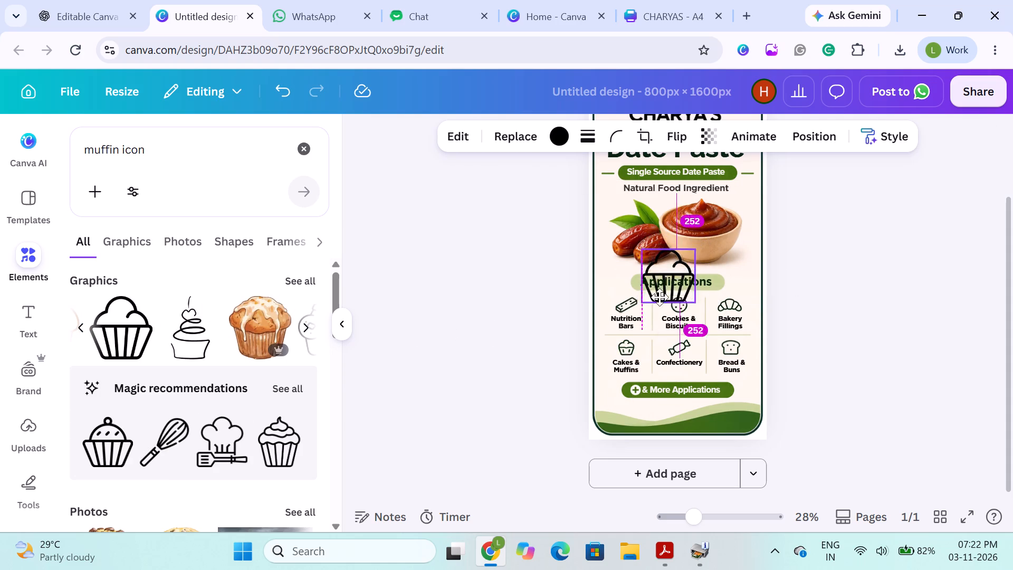
pyautogui.moveTo(660, 297); pyautogui.dragTo(654, 306)
# Select the label's original Cakes & Muffins icon and view its colour options.
pyautogui.click(599, 403)
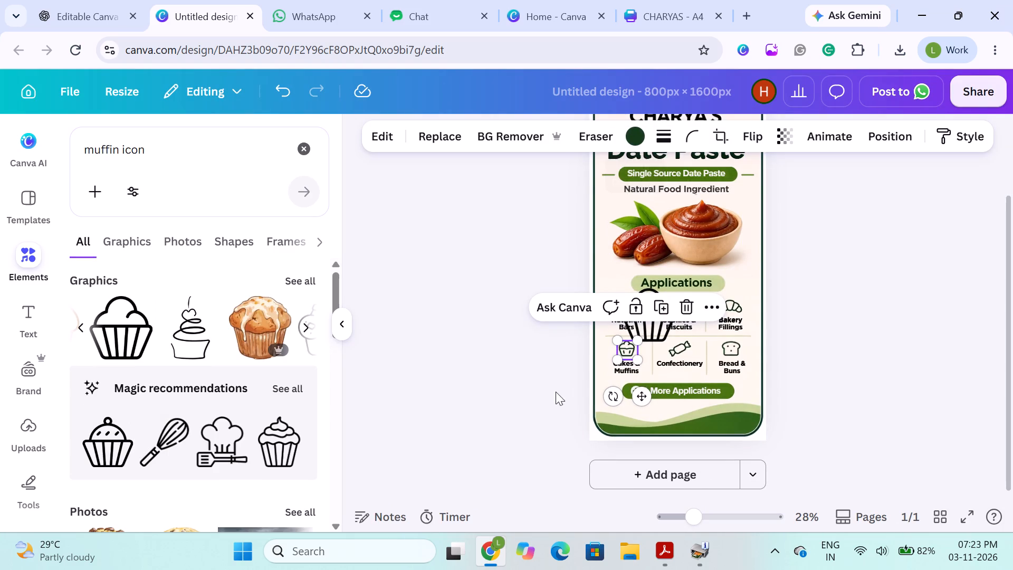
pyautogui.click(636, 133)
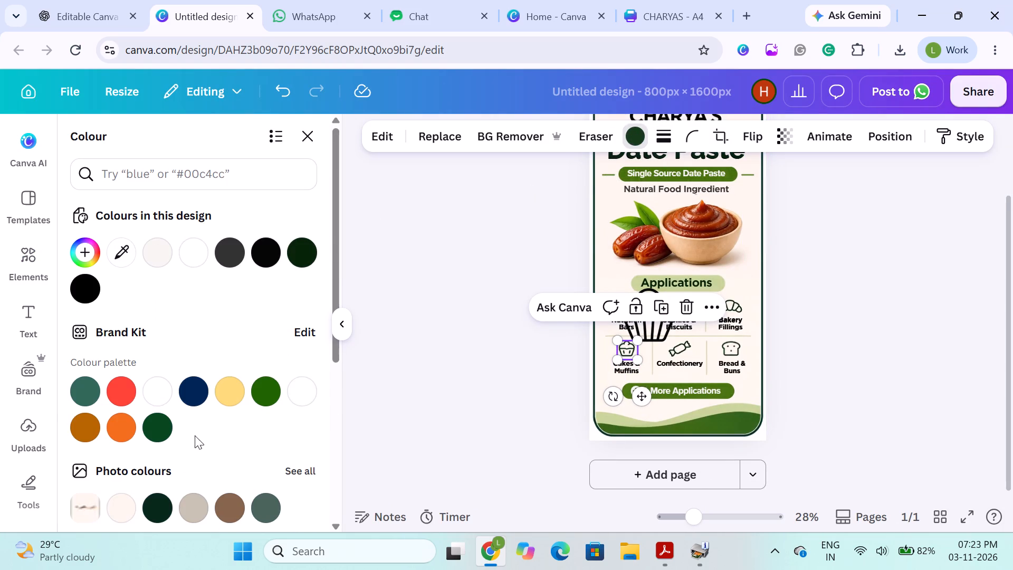
pyautogui.click(556, 216)
# Set the Bread & Buns icon's colour to the design's dark green #062408.
pyautogui.click(730, 350)
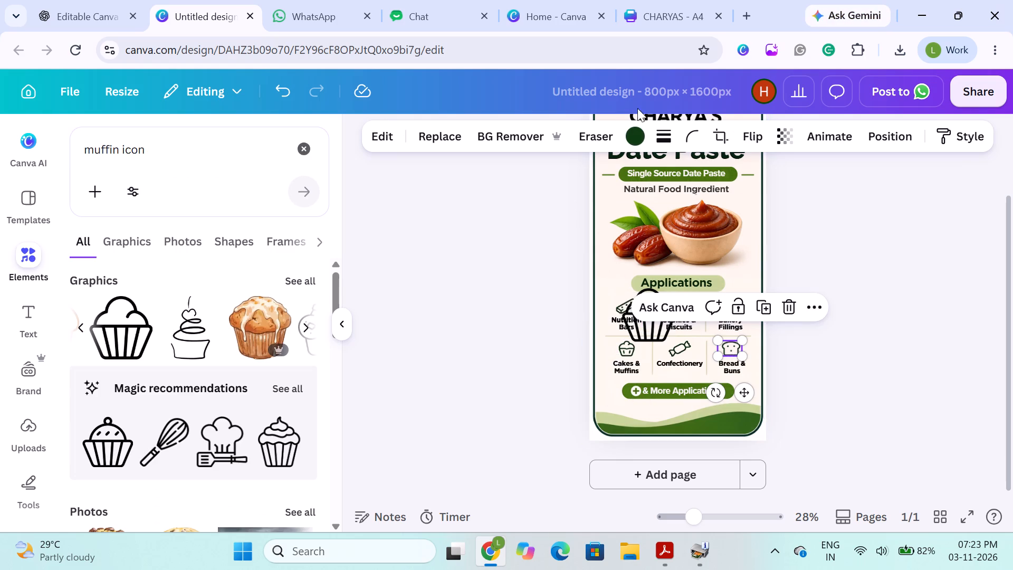
pyautogui.click(638, 132)
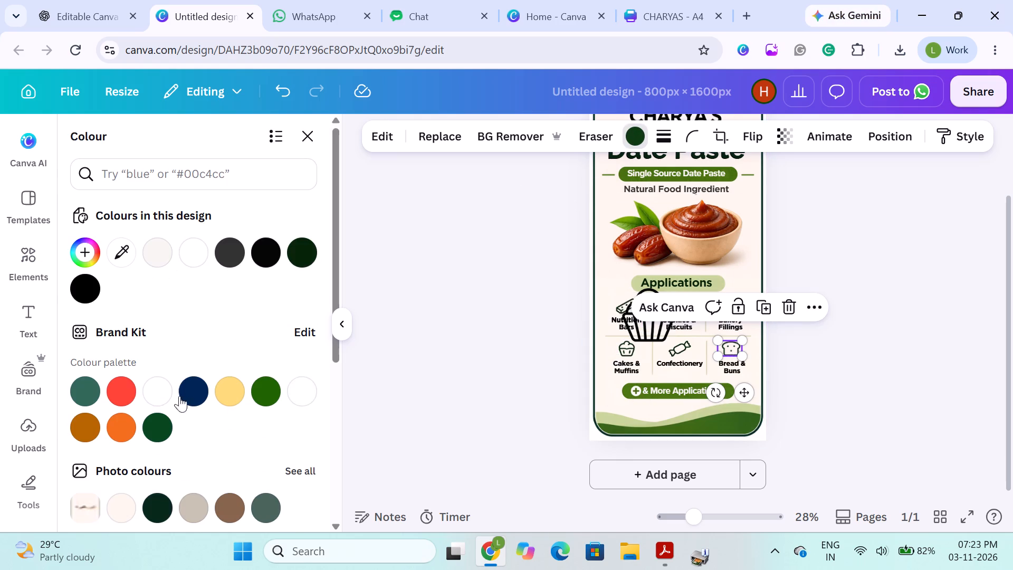
pyautogui.rightClick(635, 129)
pyautogui.click(635, 129)
pyautogui.click(635, 129)
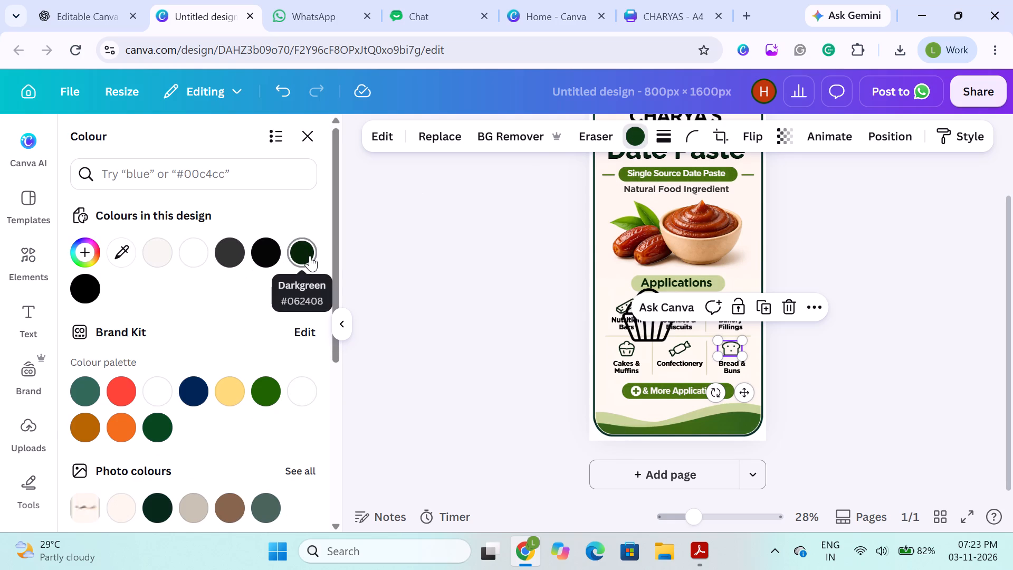
pyautogui.click(310, 255)
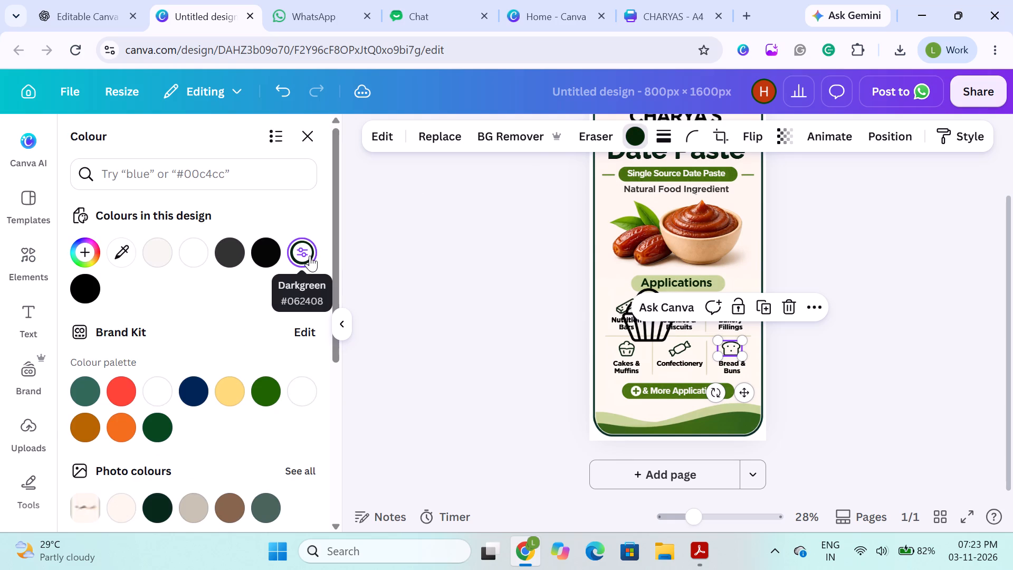
# Recolour the added cupcake graphic with the design's dark green #062408 and select its hex code.
pyautogui.click(635, 327)
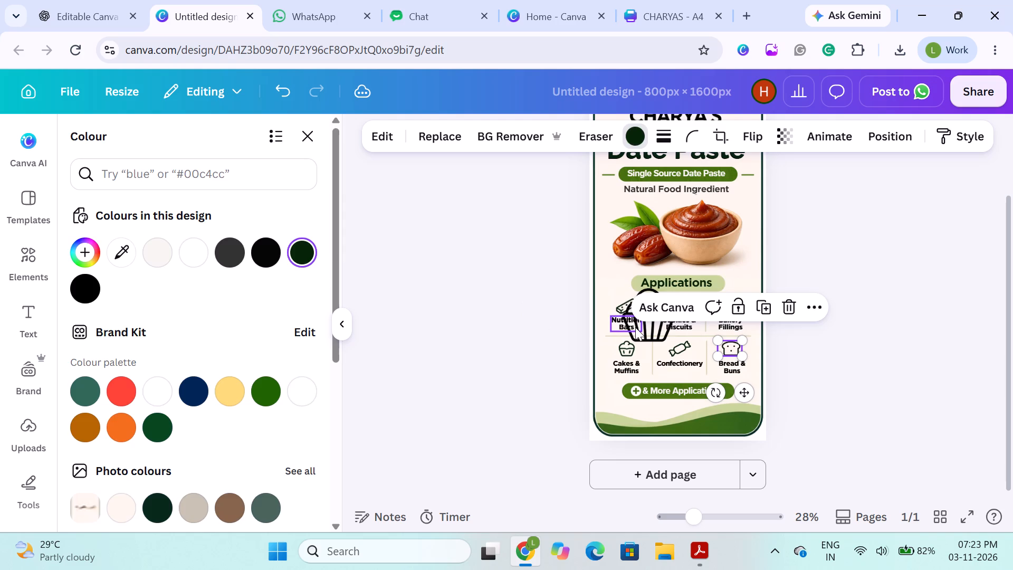
pyautogui.click(657, 330)
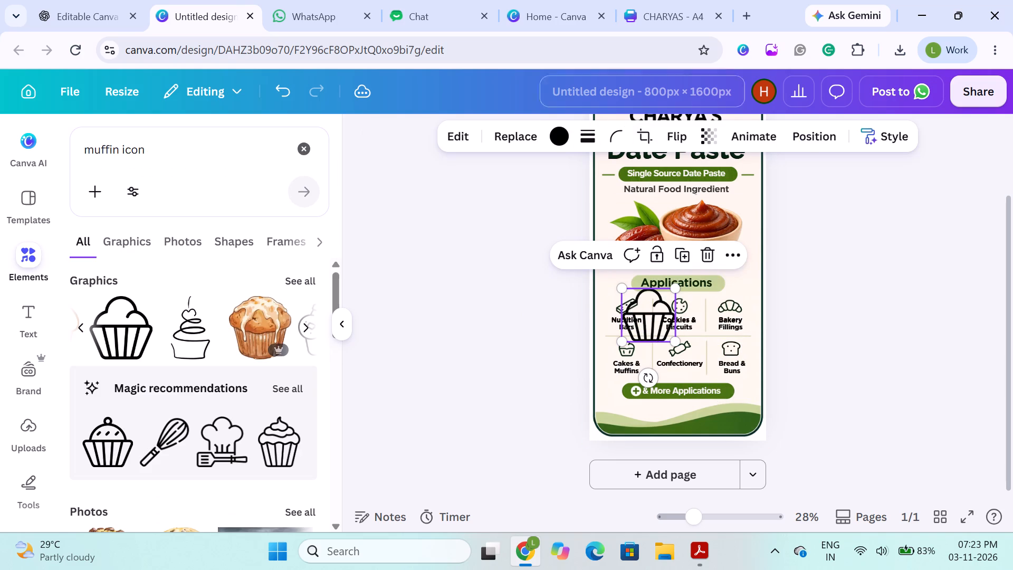
pyautogui.click(563, 132)
pyautogui.click(226, 309)
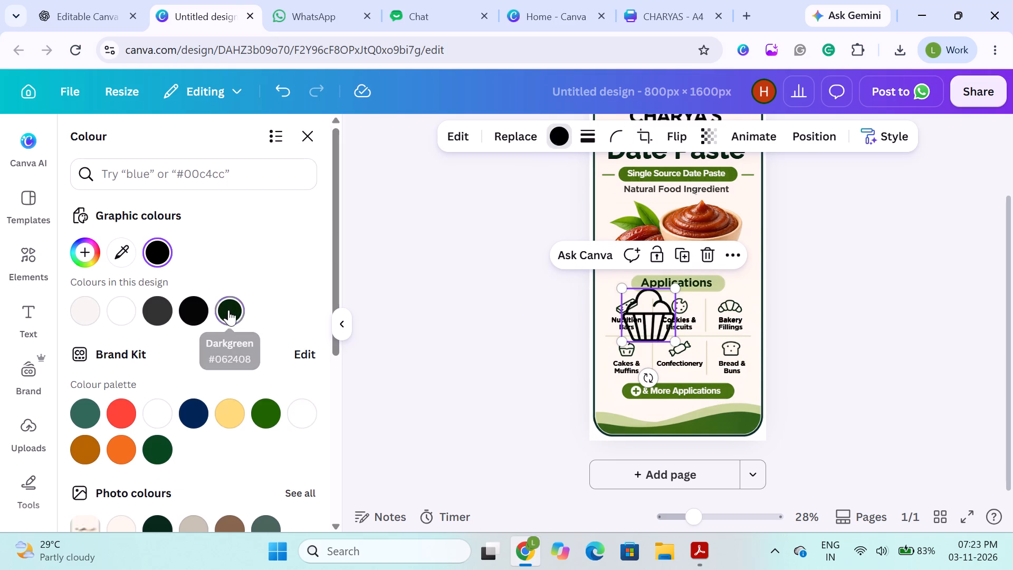
pyautogui.click(237, 315)
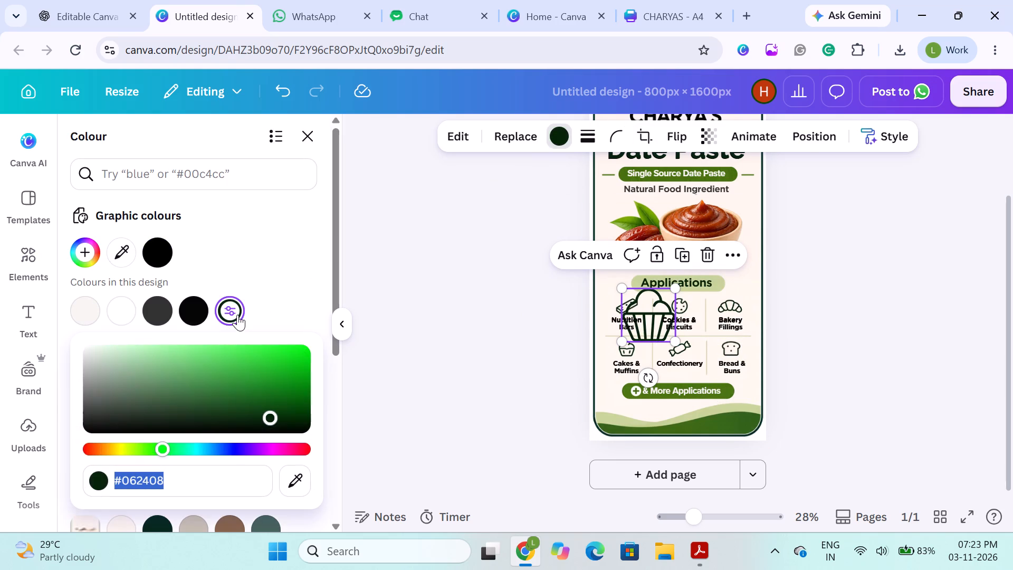
pyautogui.moveTo(175, 479); pyautogui.dragTo(173, 479)
# Copy the hex code #062408 from the added cupcake graphic's colour.
pyautogui.moveTo(173, 479); pyautogui.dragTo(120, 479)
pyautogui.moveTo(115, 479); pyautogui.dragTo(160, 483)
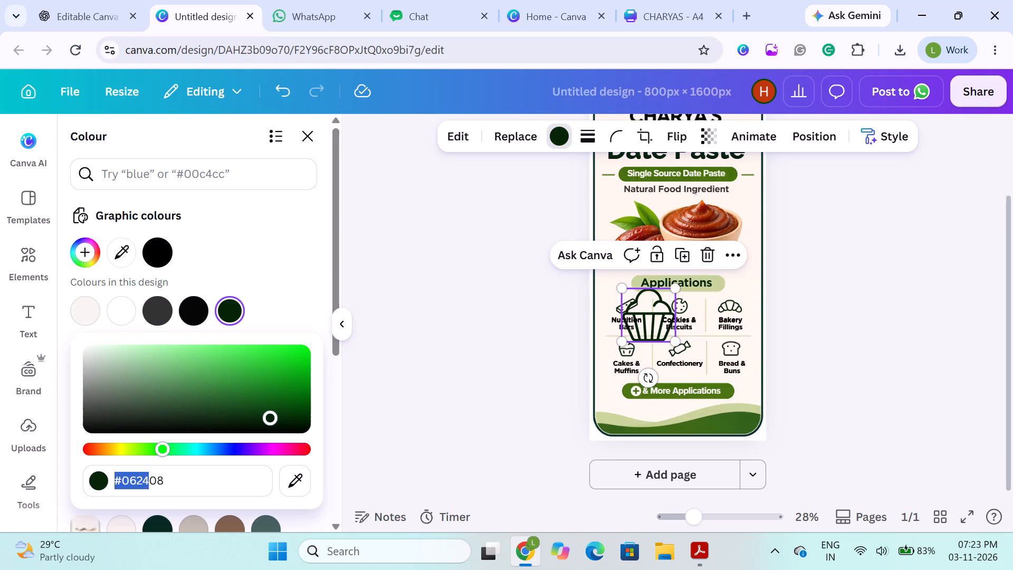
pyautogui.moveTo(160, 483); pyautogui.dragTo(180, 481)
pyautogui.hotkey('ctrl', 'c')
pyautogui.click(174, 177)
pyautogui.click(431, 294)
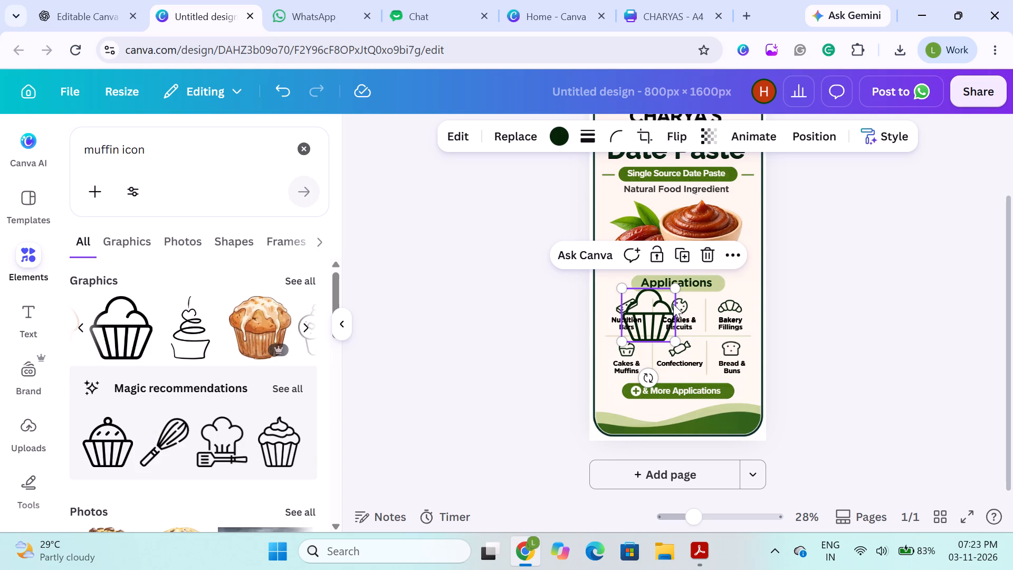
# Shrink the added cupcake graphic and delete the original Cakes & Muffins icon beneath it.
pyautogui.moveTo(675, 292); pyautogui.dragTo(635, 336)
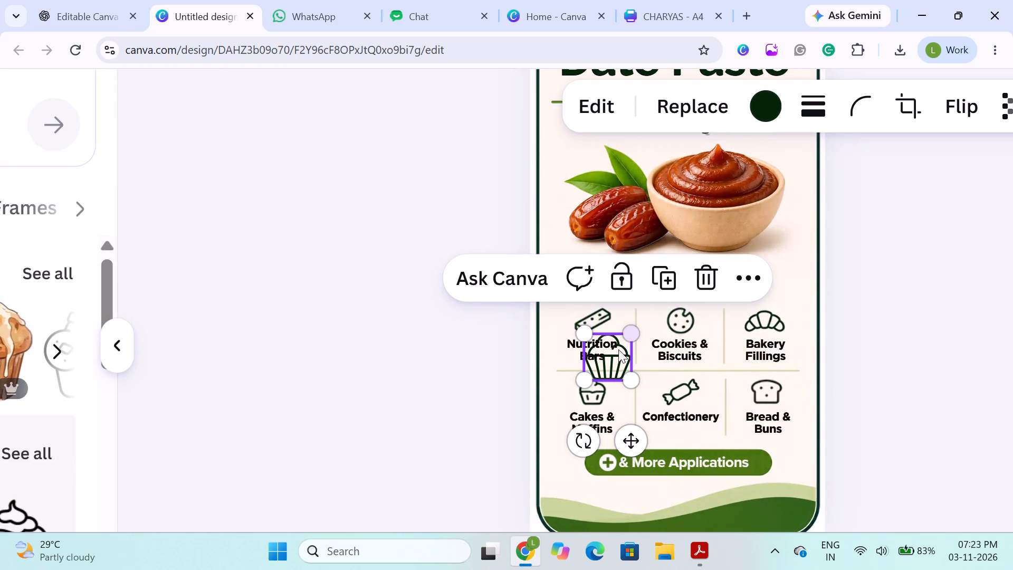
pyautogui.moveTo(618, 349); pyautogui.dragTo(610, 365)
pyautogui.click(595, 402)
pyautogui.press('BackSpace')
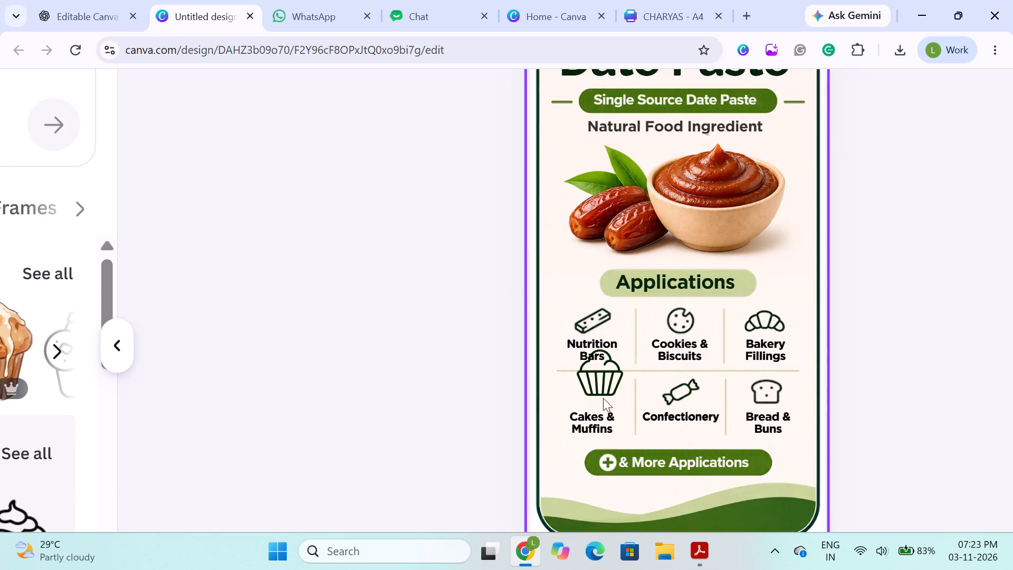
# Shrink the cupcake graphic further and fit it into the empty space directly above the Cakes & Muffins label.
pyautogui.click(597, 383)
pyautogui.moveTo(608, 377); pyautogui.dragTo(600, 393)
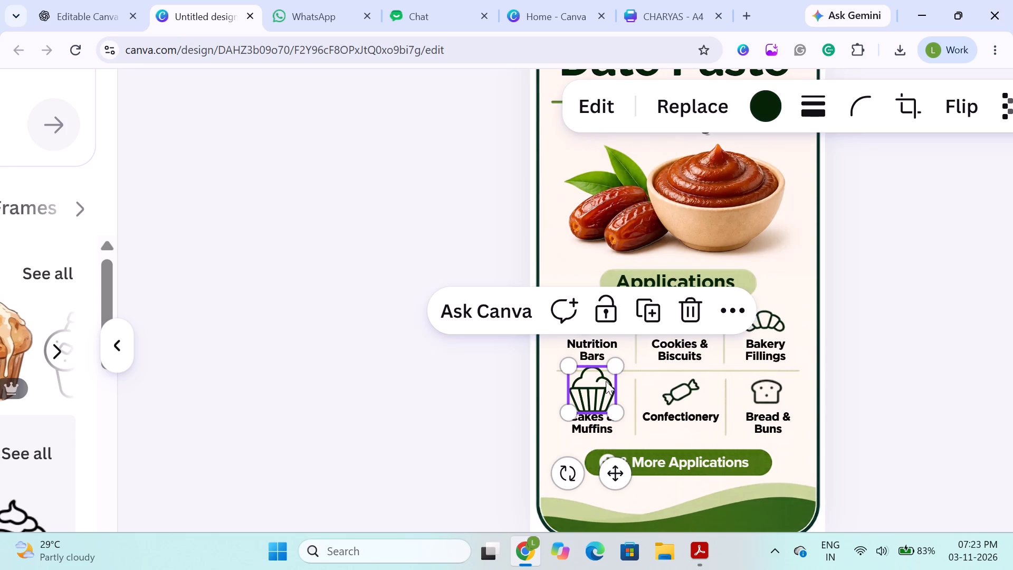
pyautogui.moveTo(618, 368); pyautogui.dragTo(607, 387)
pyautogui.moveTo(587, 396); pyautogui.dragTo(595, 395)
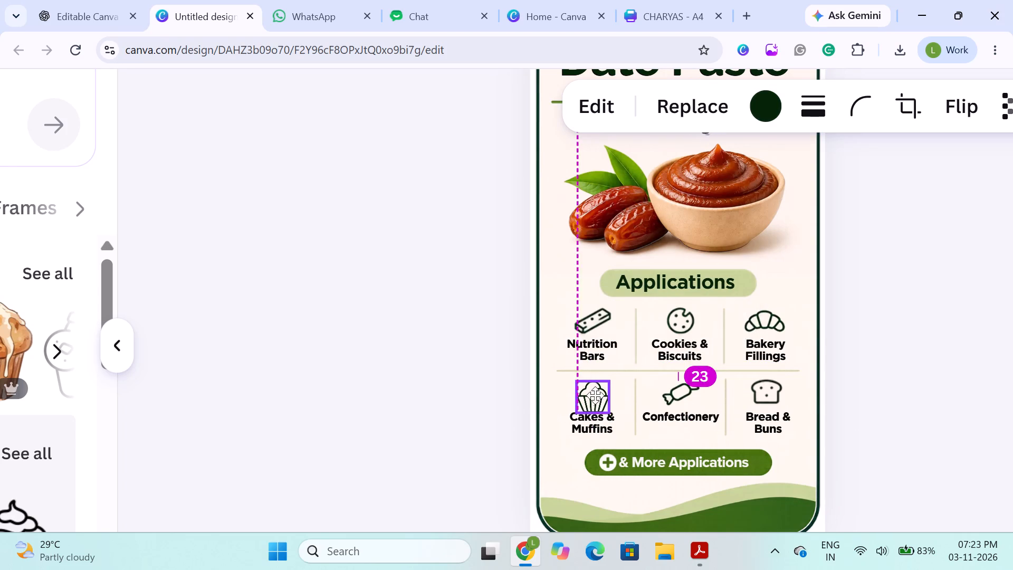
pyautogui.moveTo(595, 395); pyautogui.dragTo(593, 393)
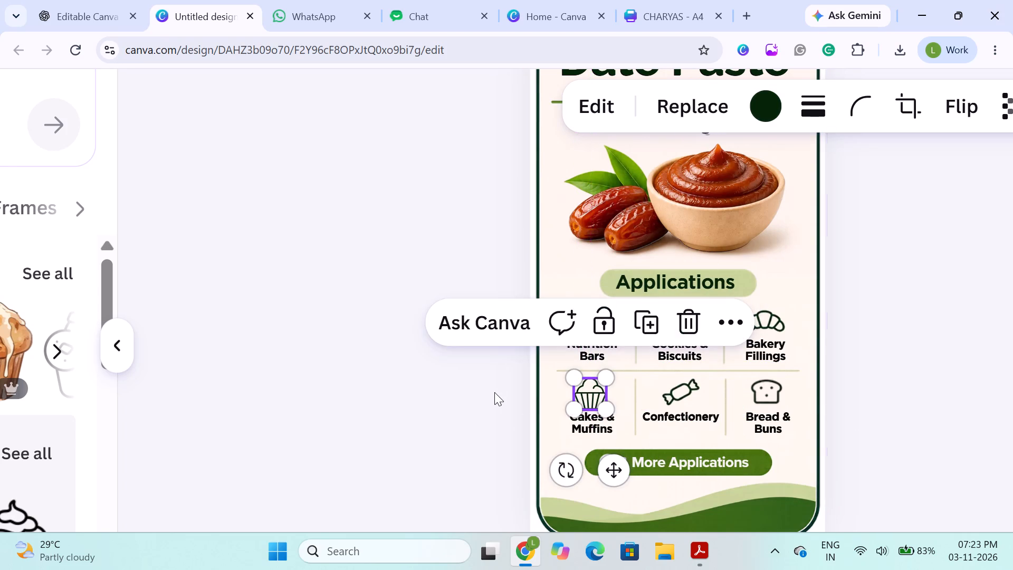
pyautogui.click(494, 392)
# Search the elements for candy icon and add the black outline of a single diagonal wrapped candy with two curved bands.
pyautogui.click(685, 379)
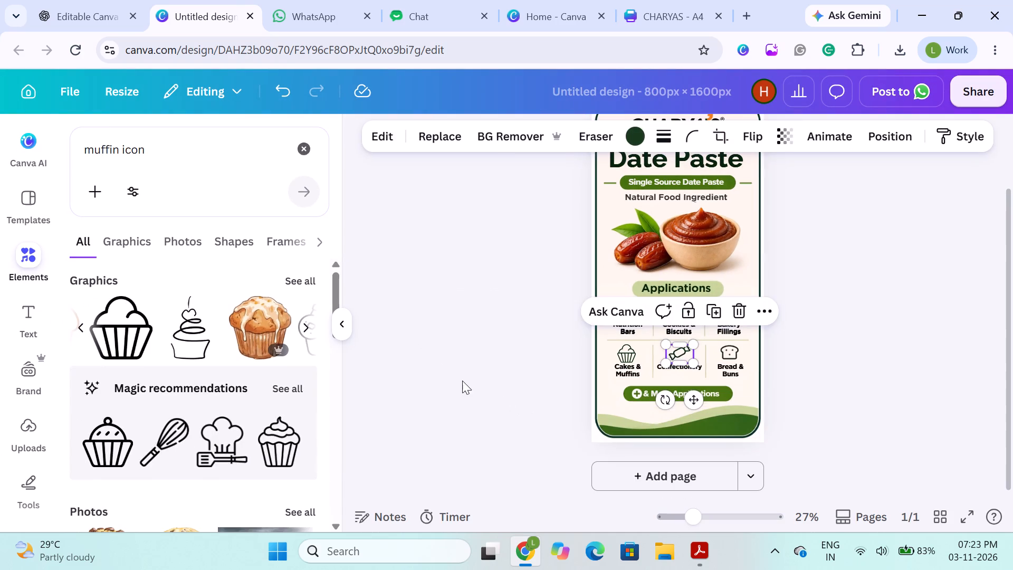
pyautogui.click(462, 381)
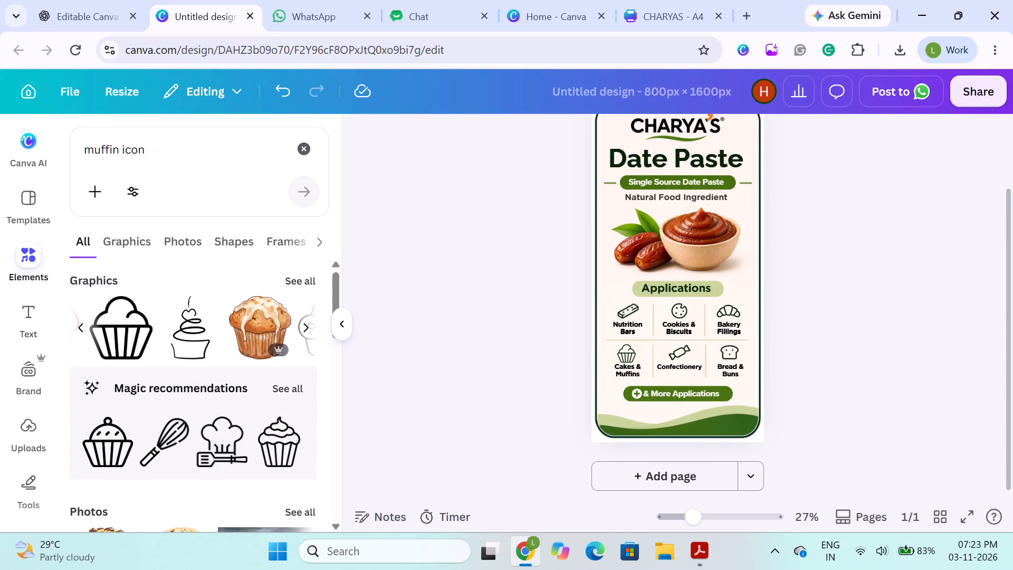
pyautogui.moveTo(116, 149); pyautogui.dragTo(80, 154)
pyautogui.write('candy')
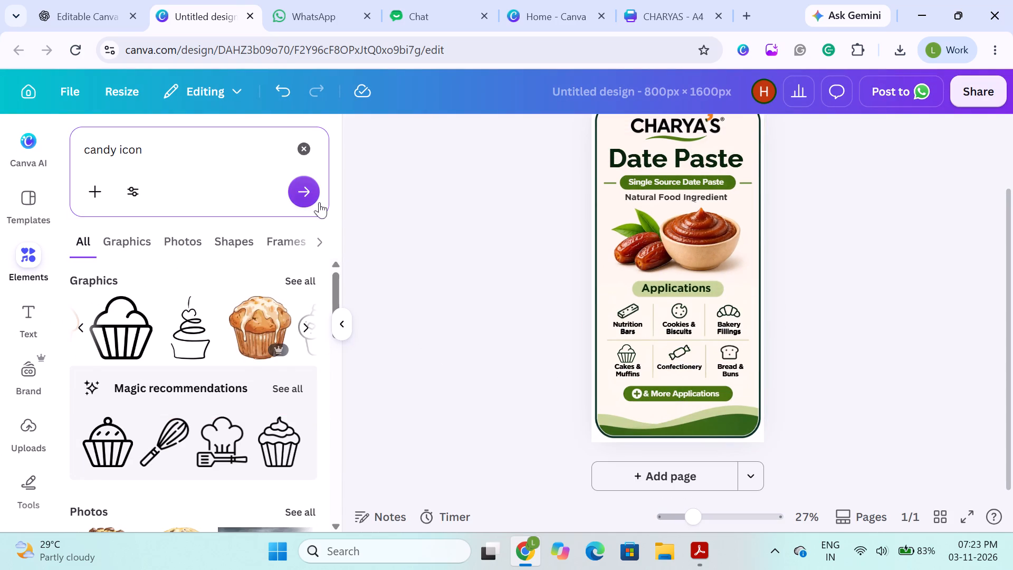
pyautogui.click(313, 194)
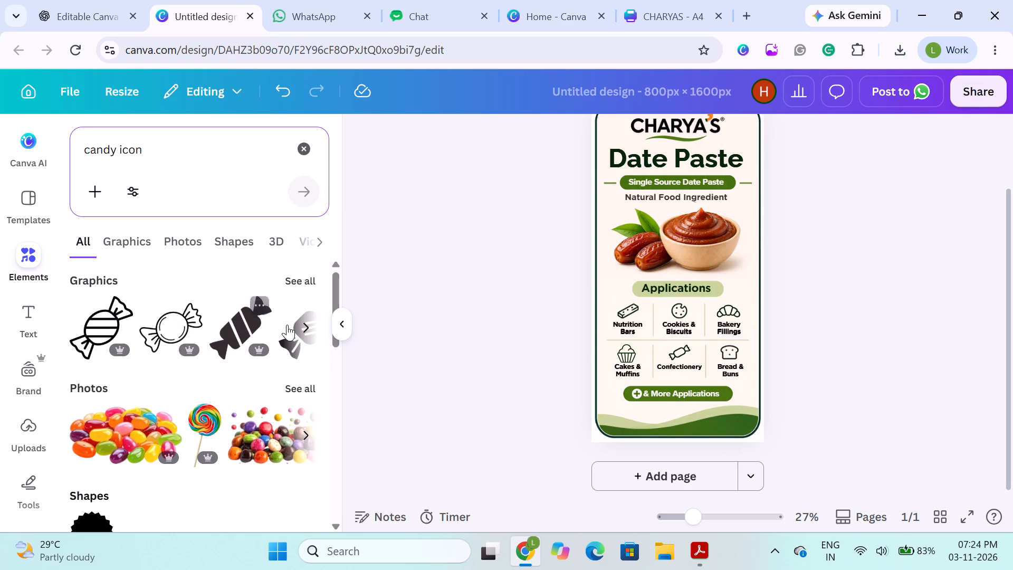
pyautogui.hscroll(-3, 253, 324)
pyautogui.hscroll(-2, 209, 322)
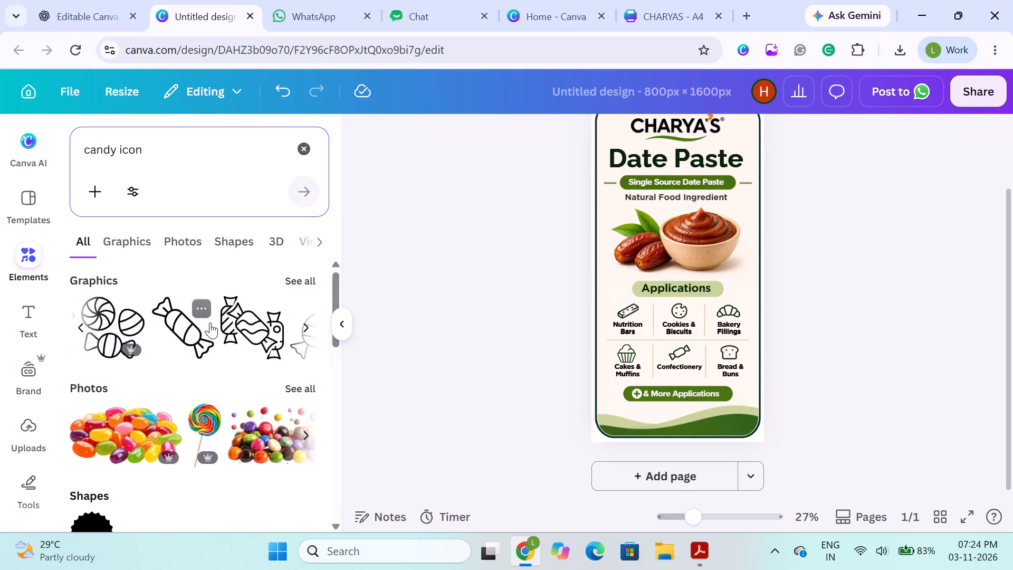
pyautogui.hscroll(-3, 187, 329)
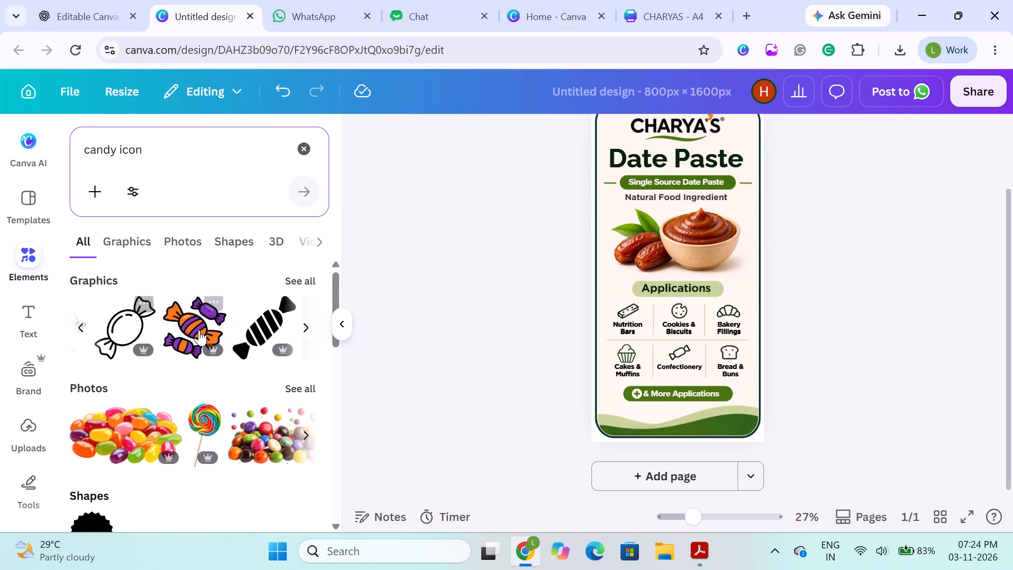
pyautogui.hscroll(-3, 199, 330)
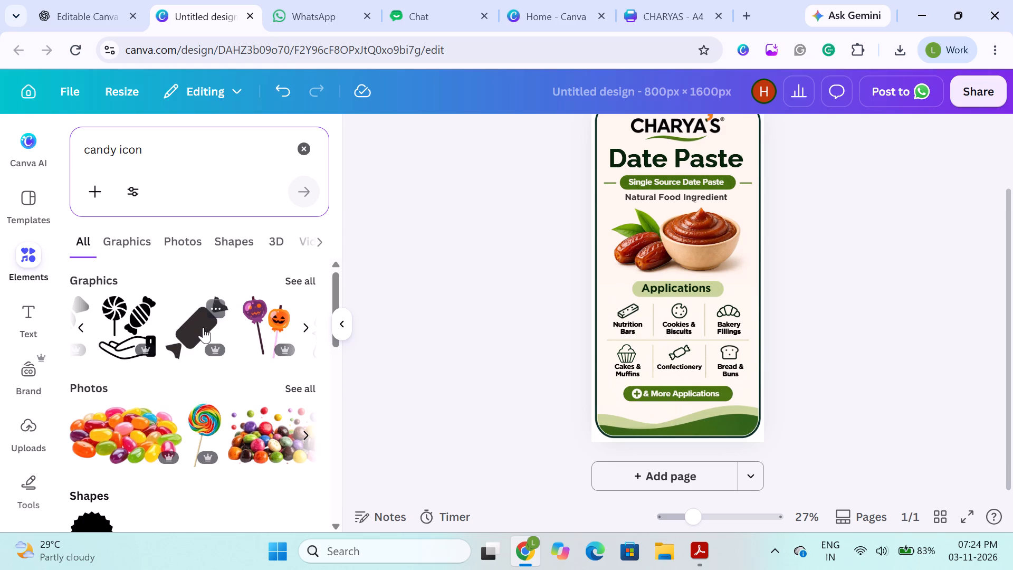
pyautogui.hscroll(-4, 203, 327)
pyautogui.hscroll(5, 198, 331)
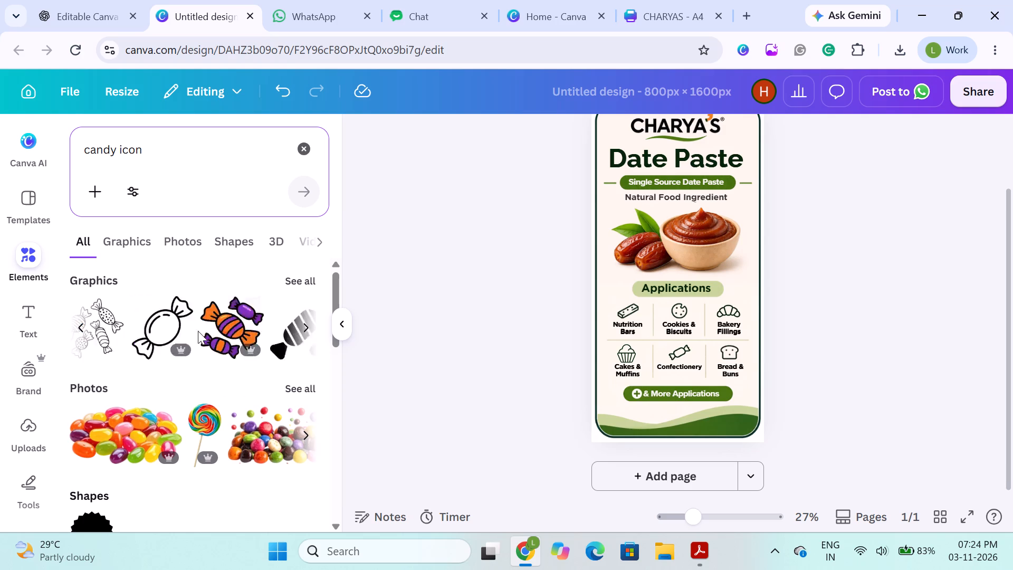
pyautogui.hscroll(3, 198, 331)
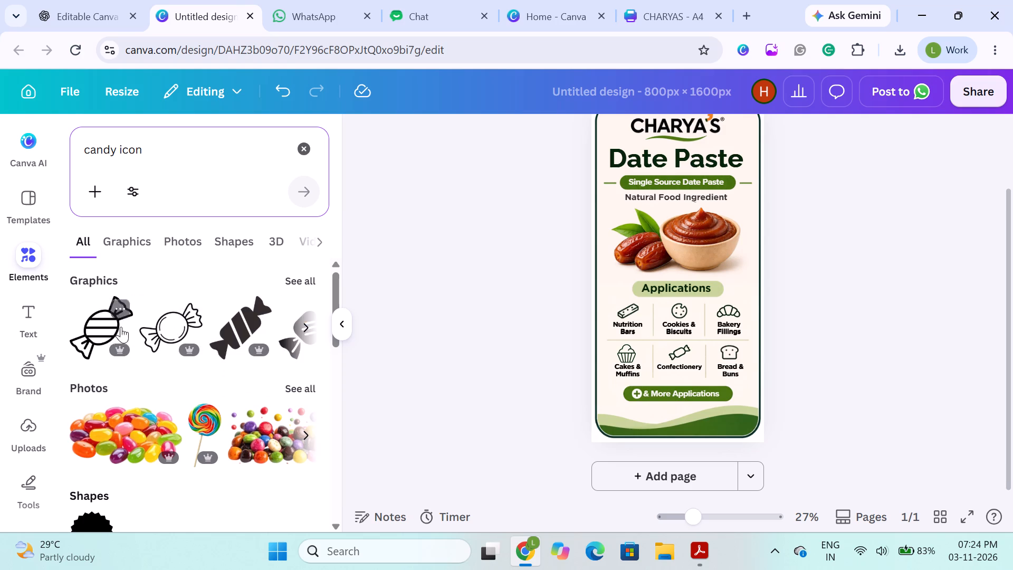
pyautogui.hscroll(-3, 135, 330)
pyautogui.hscroll(-3, 204, 329)
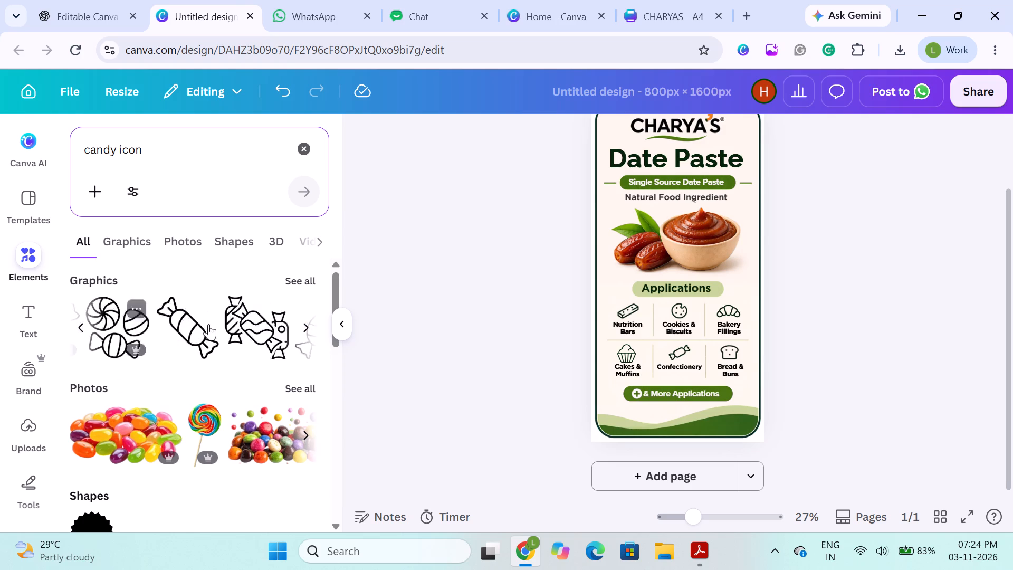
pyautogui.hscroll(-1, 208, 324)
pyautogui.click(112, 318)
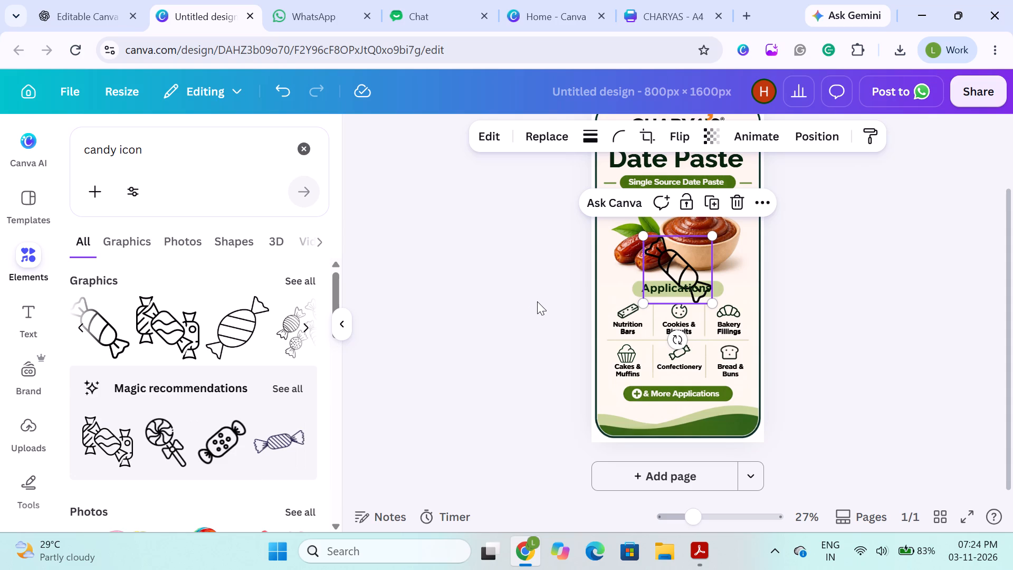
# Examine the full set of Magic recommendations for alternative candy graphics in the same style.
pyautogui.scroll(-1, 149, 408)
pyautogui.hscroll(-2, 221, 386)
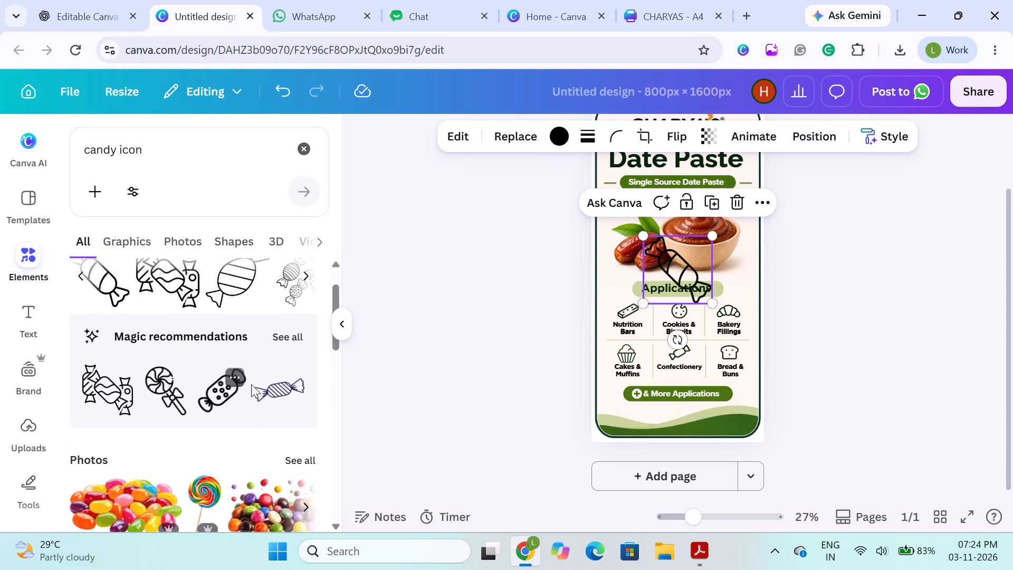
pyautogui.hscroll(-2, 255, 384)
pyautogui.click(290, 337)
pyautogui.scroll(-1, 215, 361)
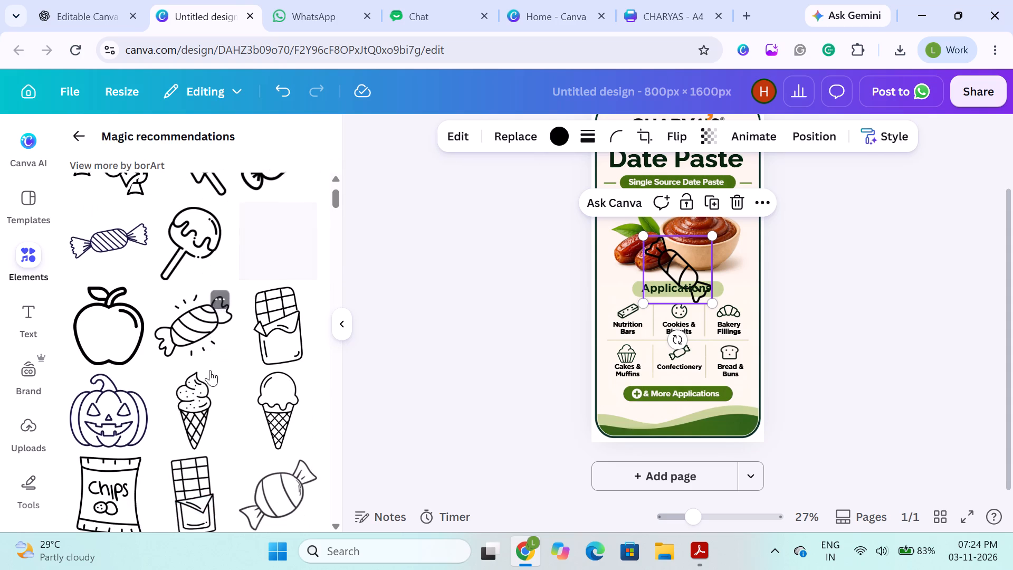
pyautogui.scroll(-3, 210, 370)
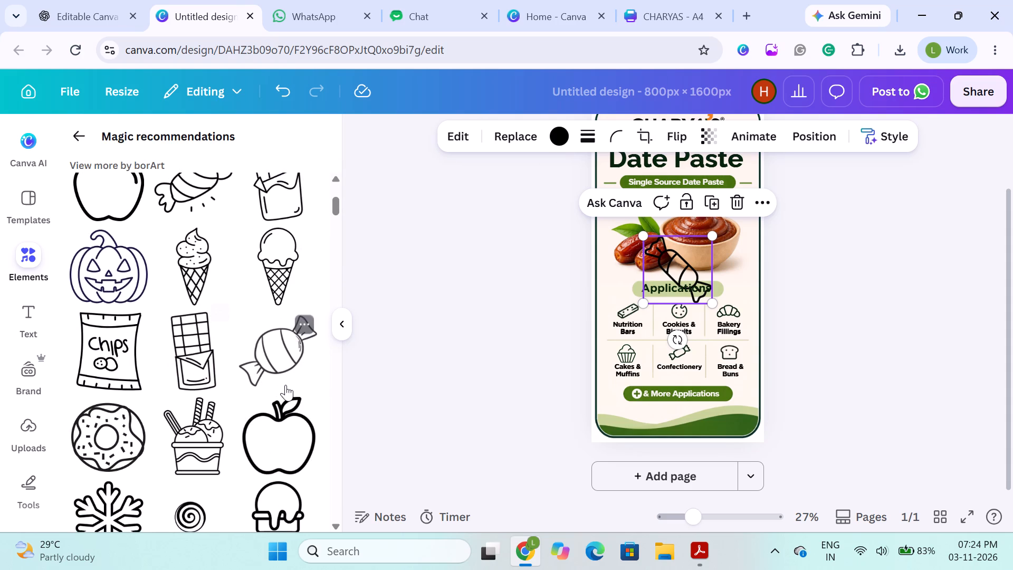
pyautogui.click(84, 139)
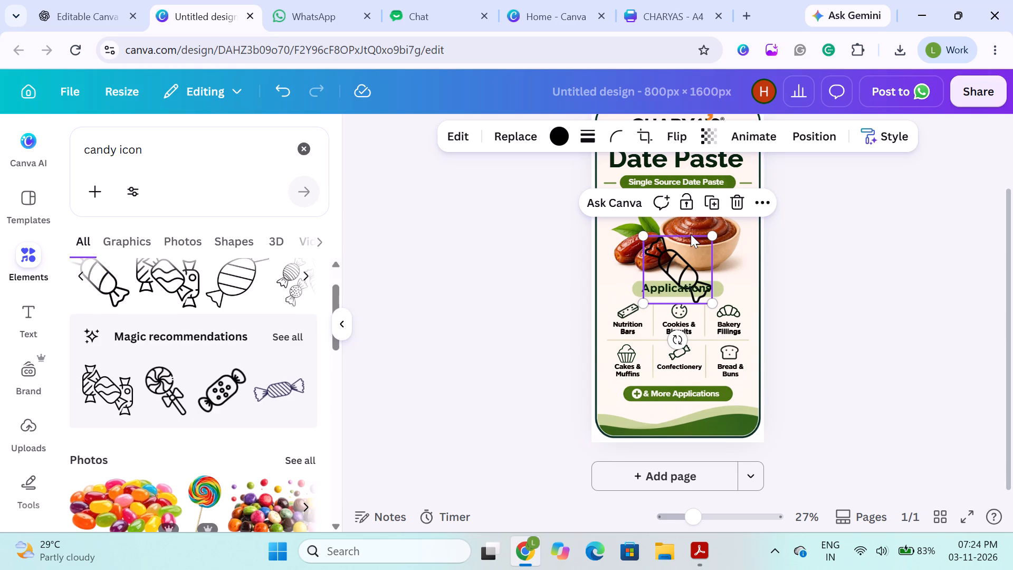
# Flip the added candy graphic horizontally.
pyautogui.click(664, 133)
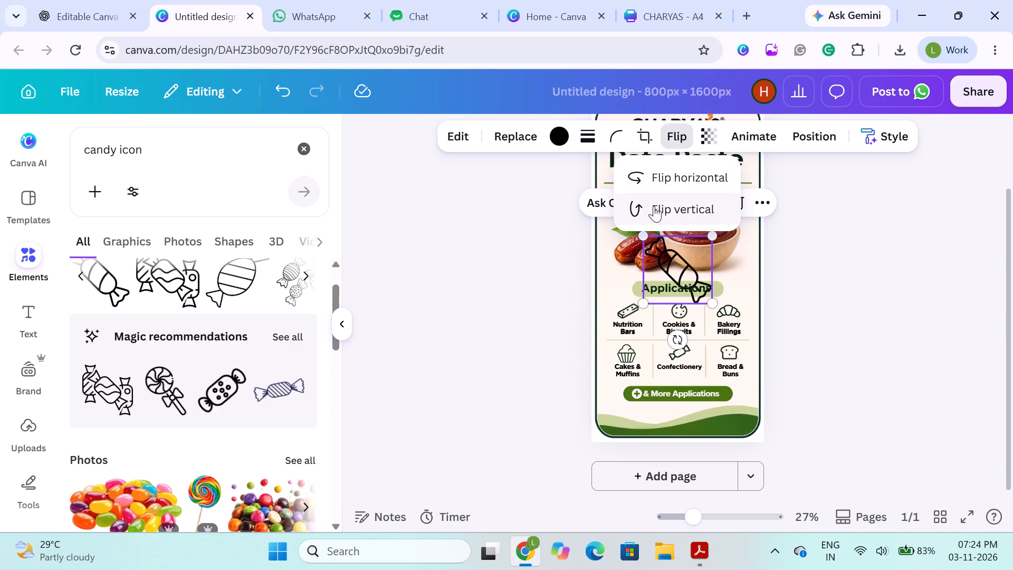
pyautogui.click(656, 184)
pyautogui.click(482, 260)
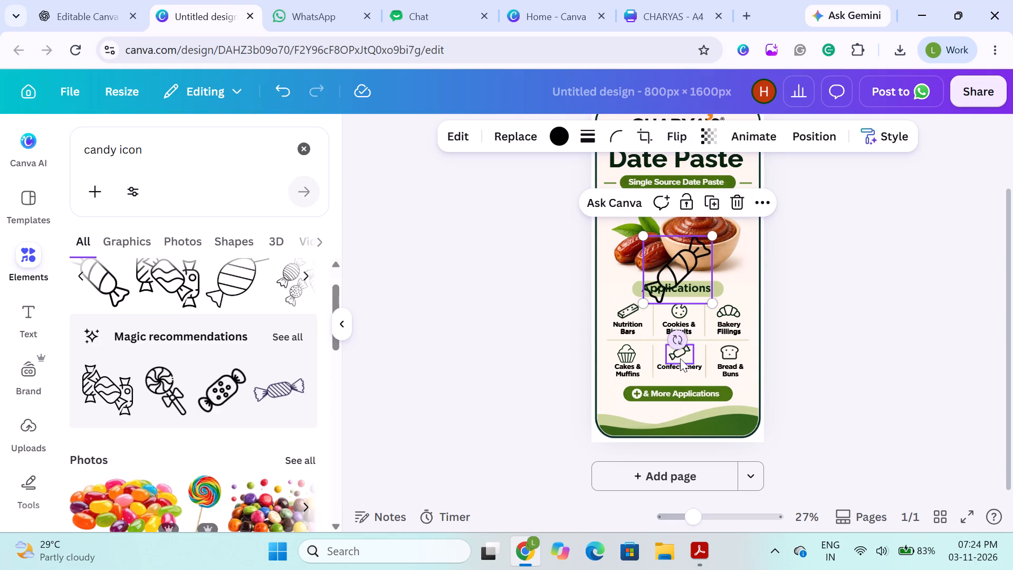
# Delete the original candy icon above the Confectionery label.
pyautogui.click(680, 358)
pyautogui.press('BackSpace')
# Recolour the added candy graphic with the copied dark green #062408.
pyautogui.click(685, 251)
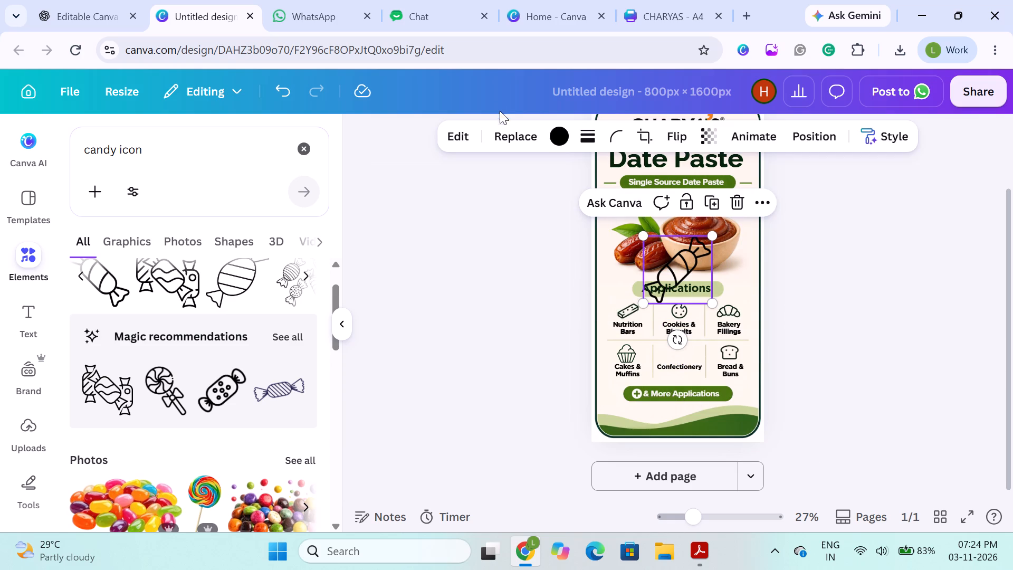
pyautogui.click(558, 123)
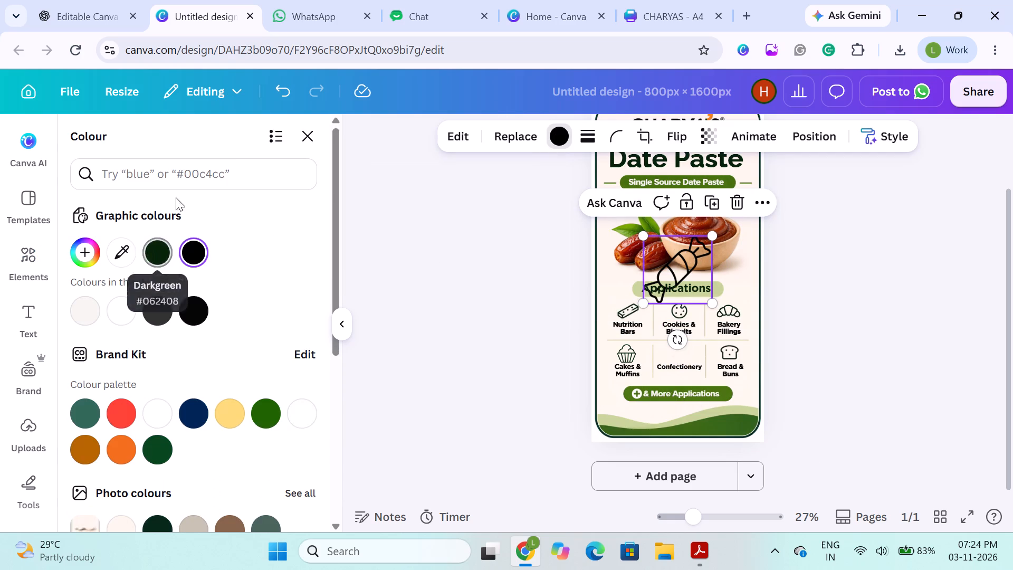
pyautogui.click(187, 175)
pyautogui.hotkey('ctrl', 'v')
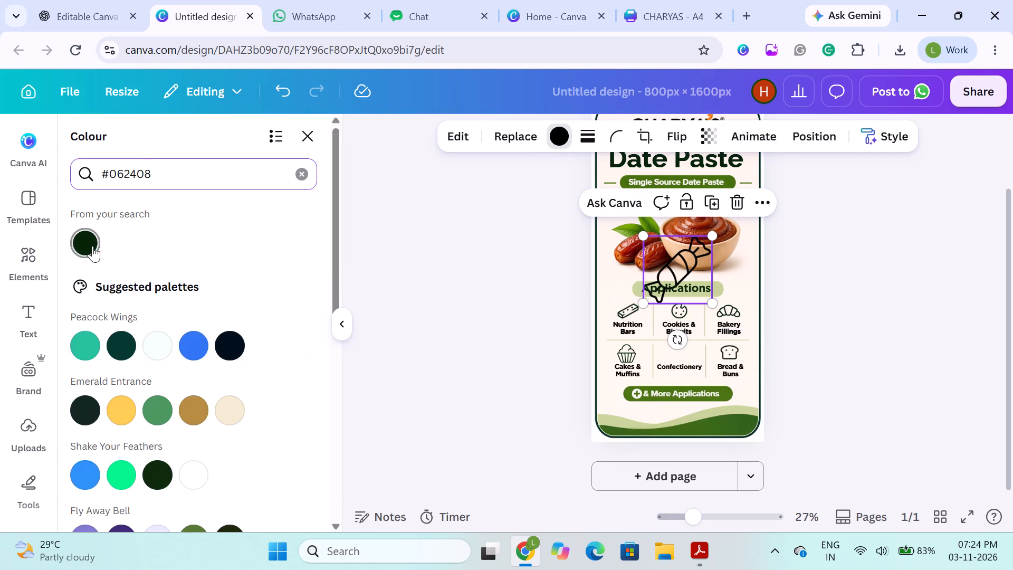
pyautogui.click(92, 246)
pyautogui.click(480, 244)
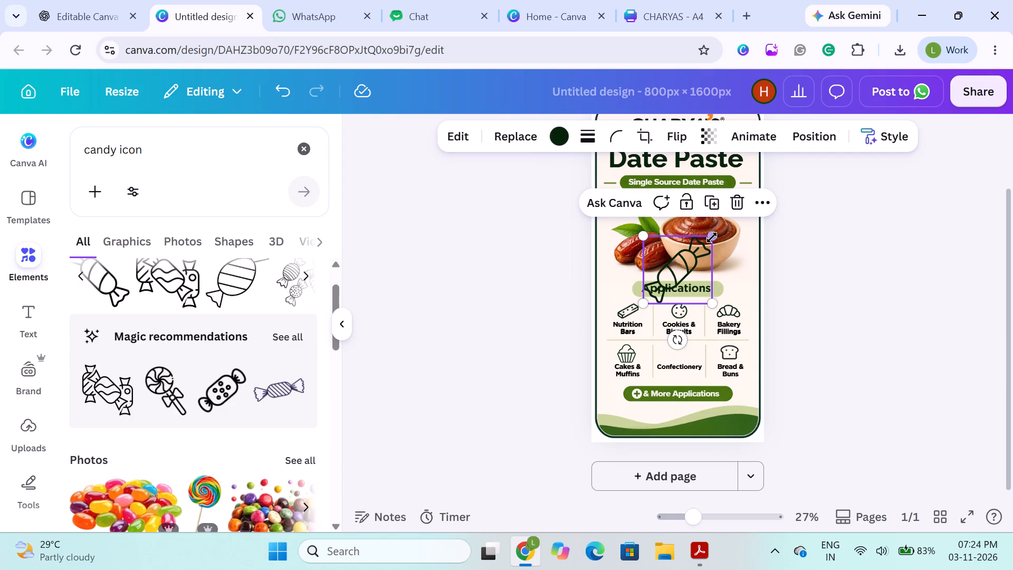
# Shrink the candy graphic to icon size and place it centred directly above the Confectionery label.
pyautogui.moveTo(713, 236); pyautogui.dragTo(673, 267)
pyautogui.moveTo(657, 273); pyautogui.dragTo(664, 316)
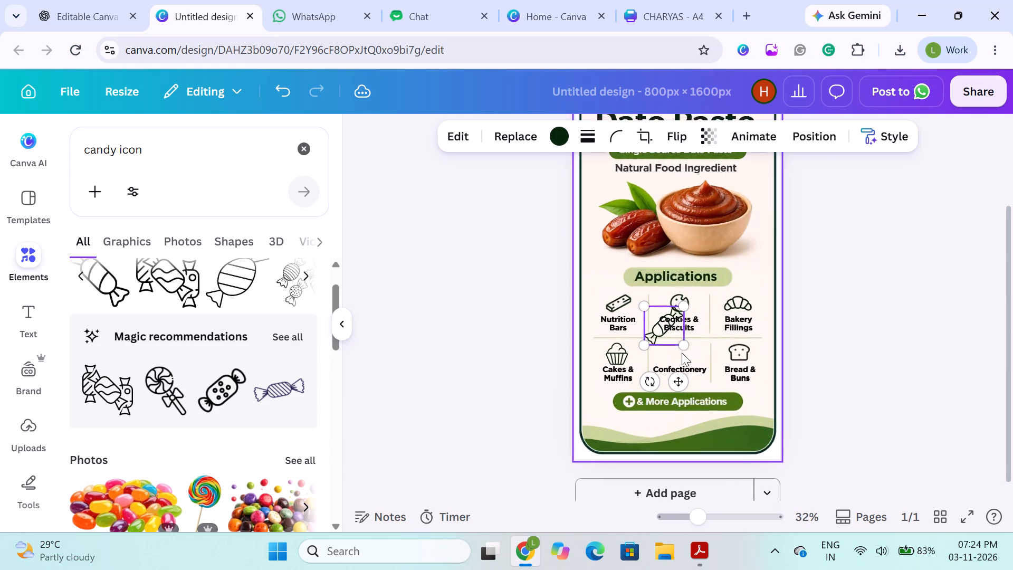
pyautogui.moveTo(666, 313); pyautogui.dragTo(681, 351)
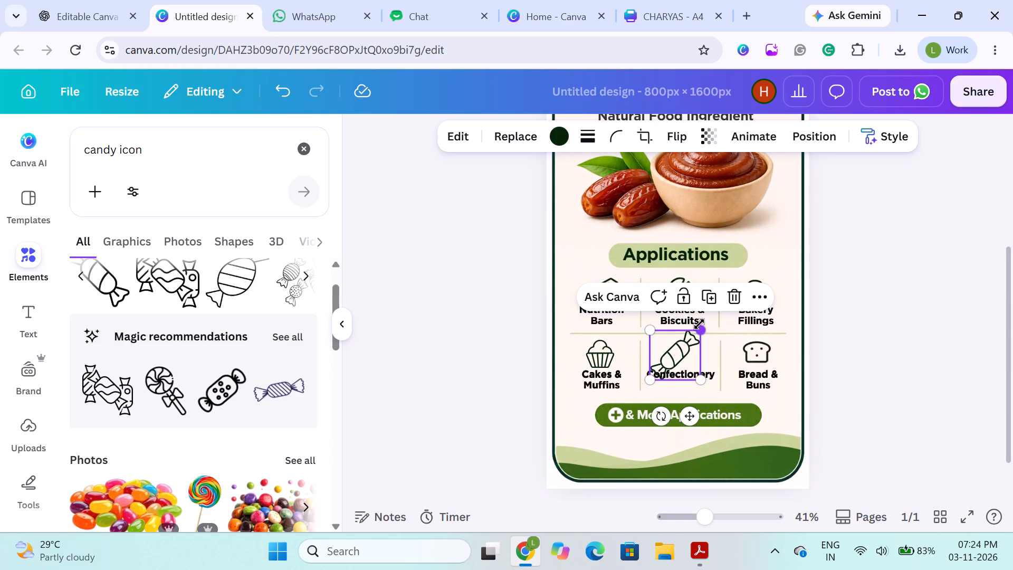
pyautogui.moveTo(699, 329); pyautogui.dragTo(684, 339)
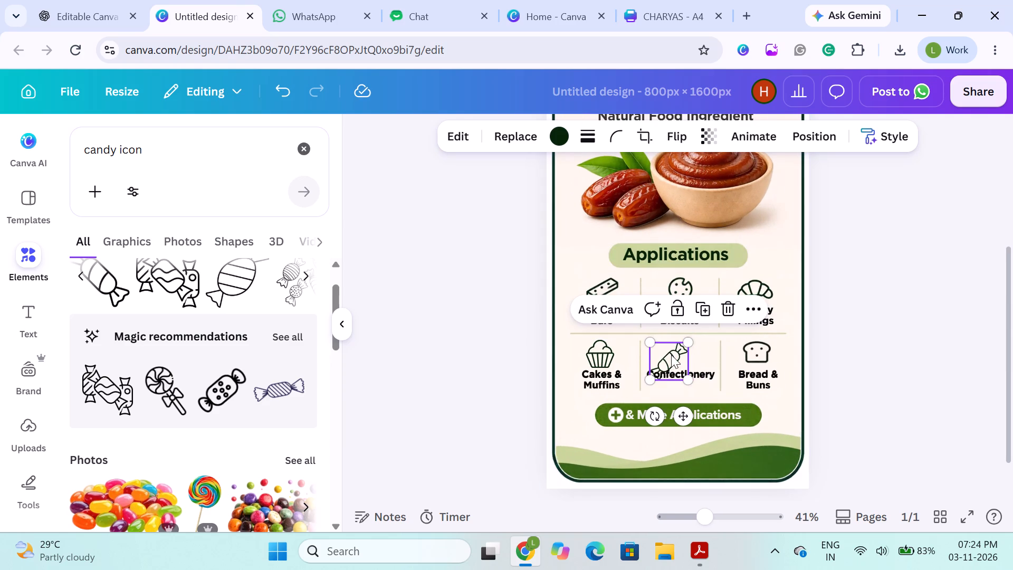
pyautogui.click(671, 355)
pyautogui.moveTo(653, 377); pyautogui.dragTo(659, 368)
# Compare the sizes of the new cupcake and candy icons.
pyautogui.click(590, 356)
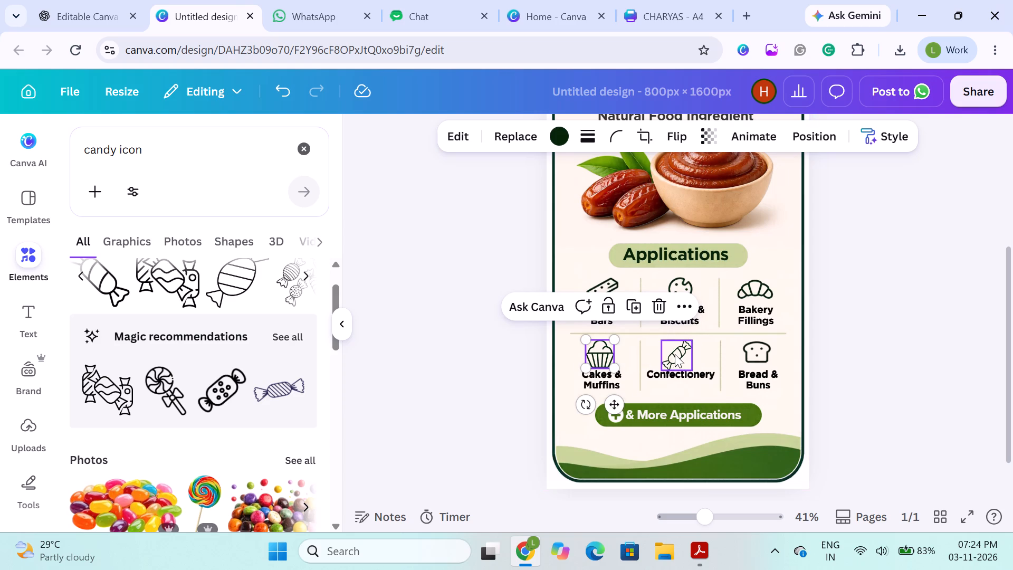
pyautogui.click(676, 354)
pyautogui.click(692, 341)
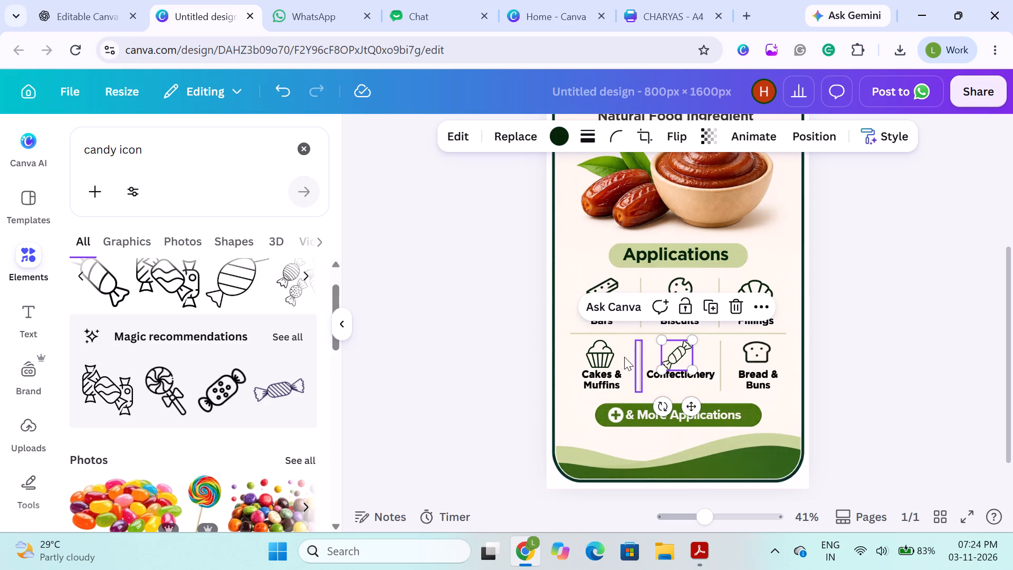
pyautogui.click(607, 355)
pyautogui.click(619, 339)
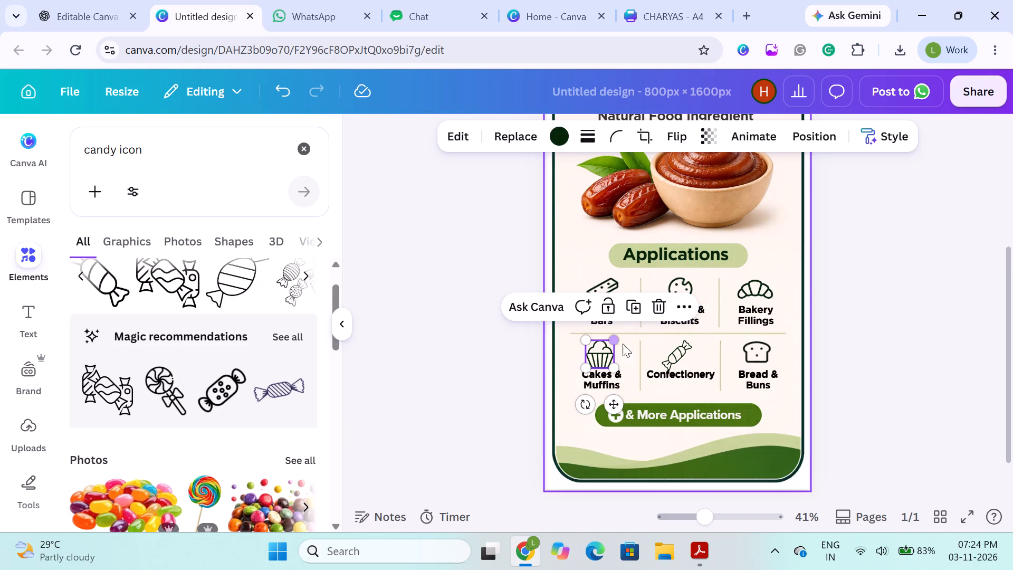
# Shrink the candy icon above the Confectionery label slightly.
pyautogui.click(509, 352)
pyautogui.click(662, 356)
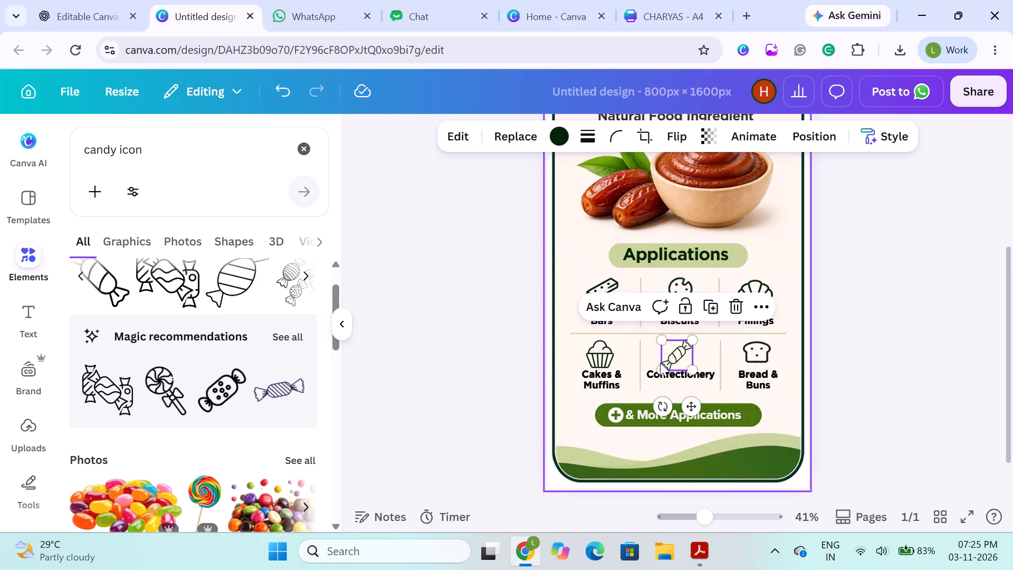
pyautogui.click(663, 368)
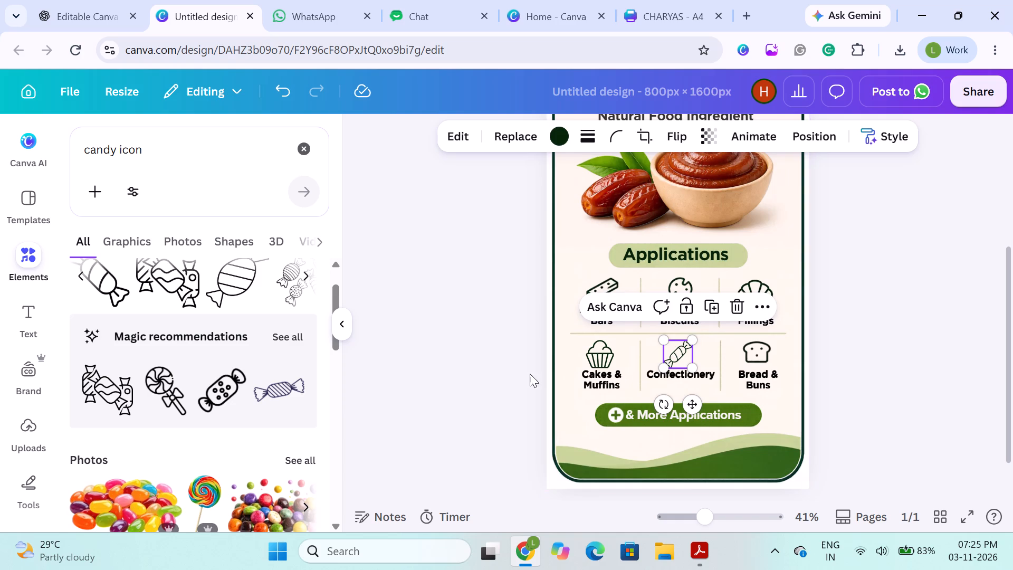
pyautogui.click(515, 375)
# Search the design elements for "bread icon" as a replacement for the Bread & Buns icon.
pyautogui.click(756, 356)
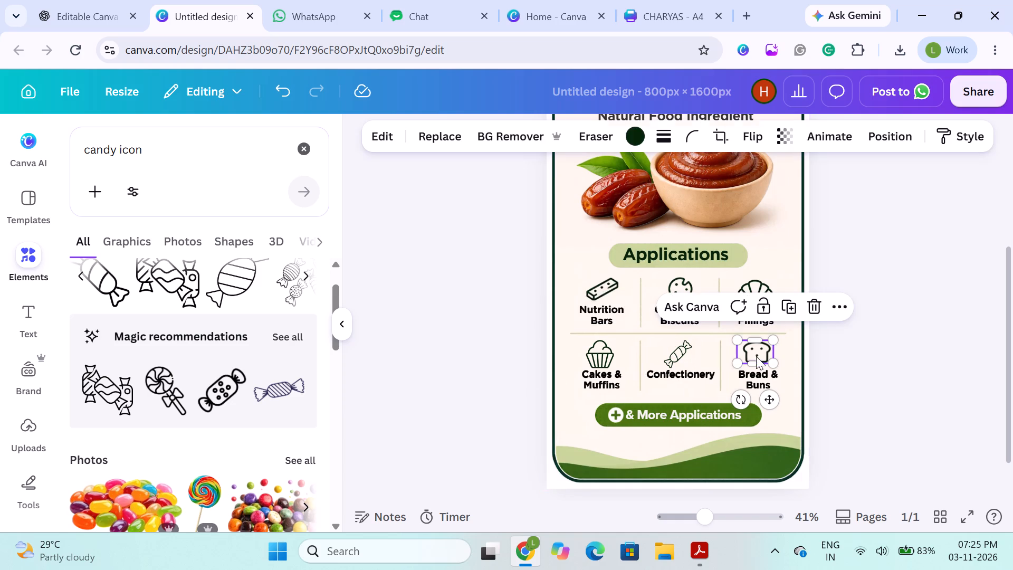
pyautogui.click(177, 146)
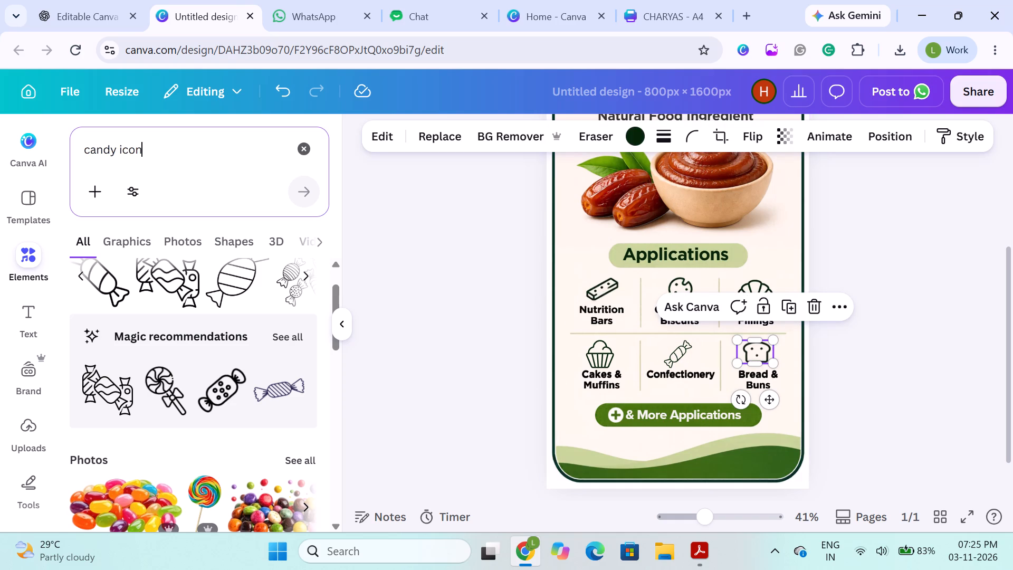
pyautogui.moveTo(112, 152); pyautogui.dragTo(101, 157)
pyautogui.moveTo(118, 150); pyautogui.dragTo(98, 153)
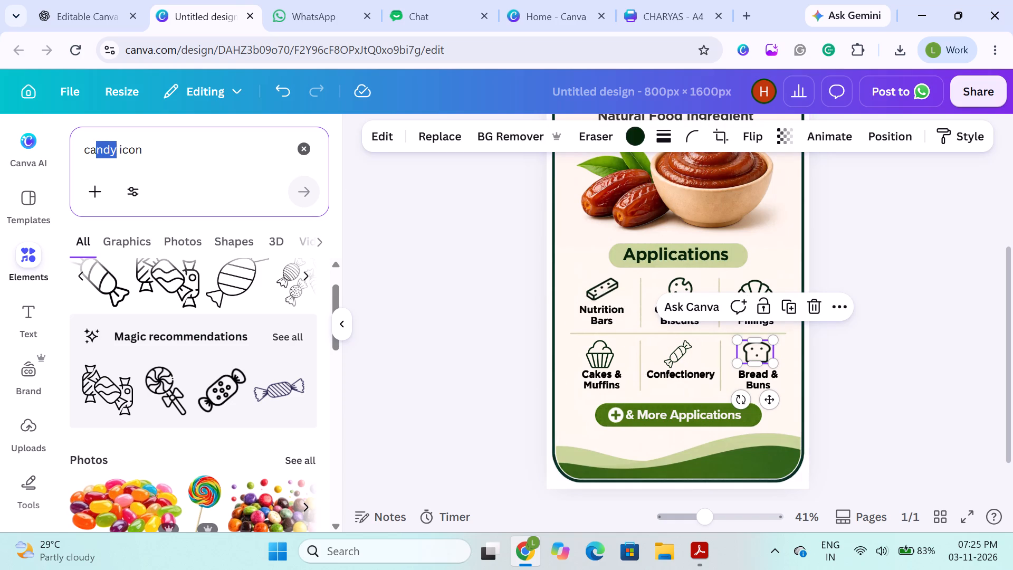
pyautogui.moveTo(98, 153); pyautogui.dragTo(80, 153)
pyautogui.write('br')
pyautogui.press('e')
pyautogui.write('ad')
pyautogui.press('Return')
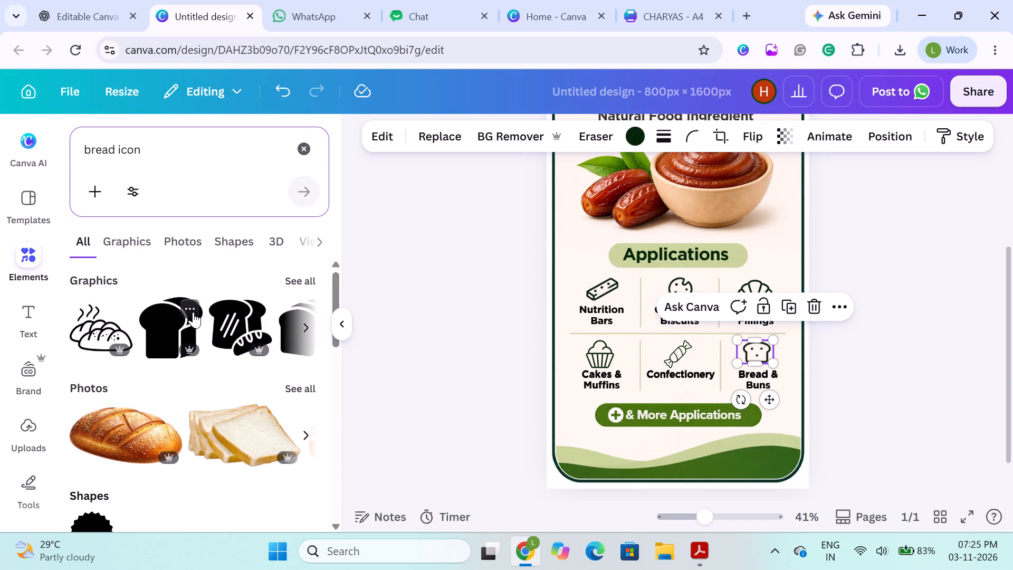
# Look through the bread icon results for an outline graphic that suits the other application icons.
pyautogui.hscroll(-7, 193, 312)
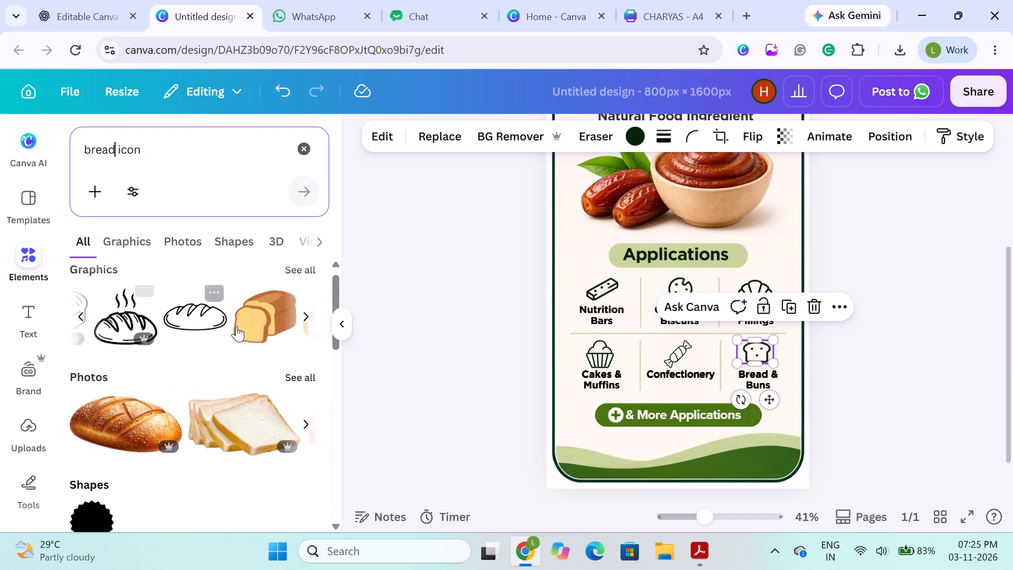
pyautogui.hscroll(-2, 249, 312)
pyautogui.scroll(1, 195, 312)
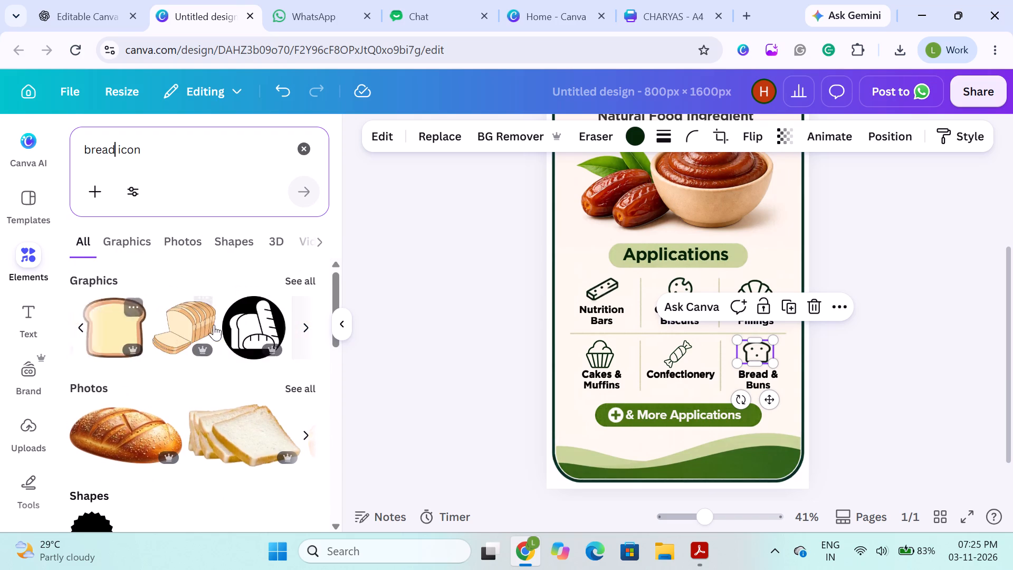
pyautogui.scroll(1, 214, 325)
pyautogui.hscroll(-1, 210, 328)
pyautogui.hscroll(7, 203, 333)
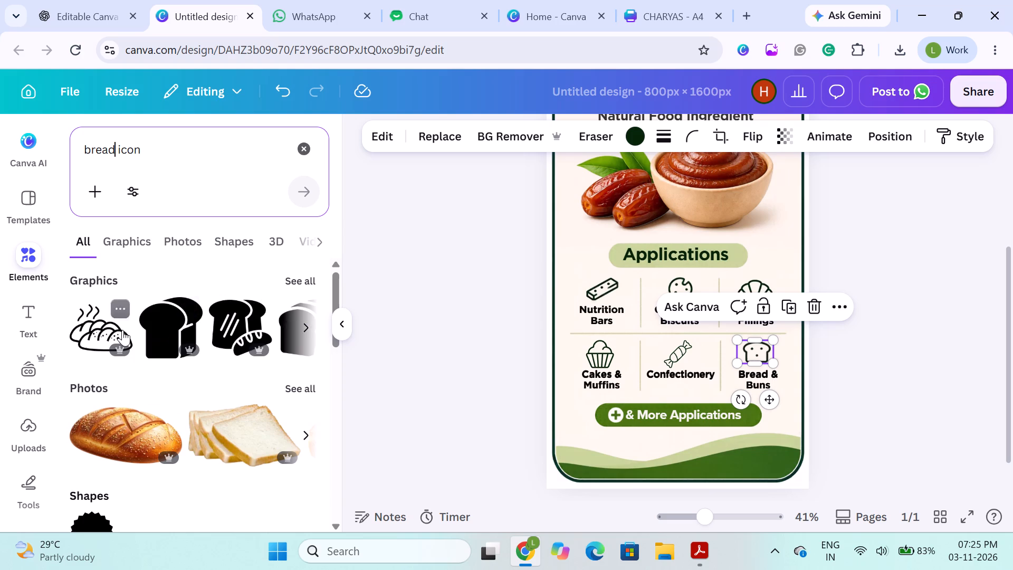
pyautogui.hscroll(-3, 168, 329)
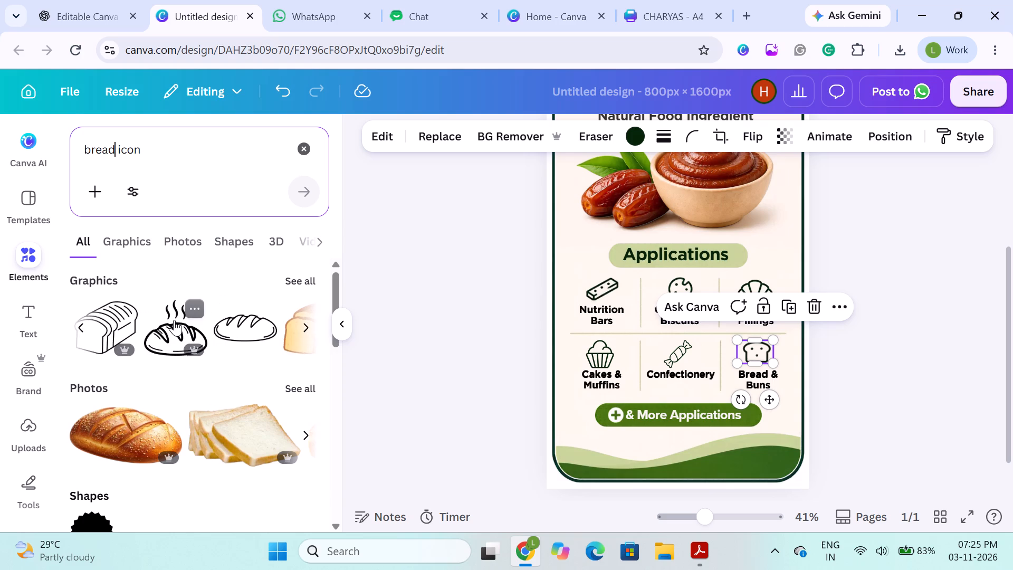
pyautogui.hscroll(-1, 175, 317)
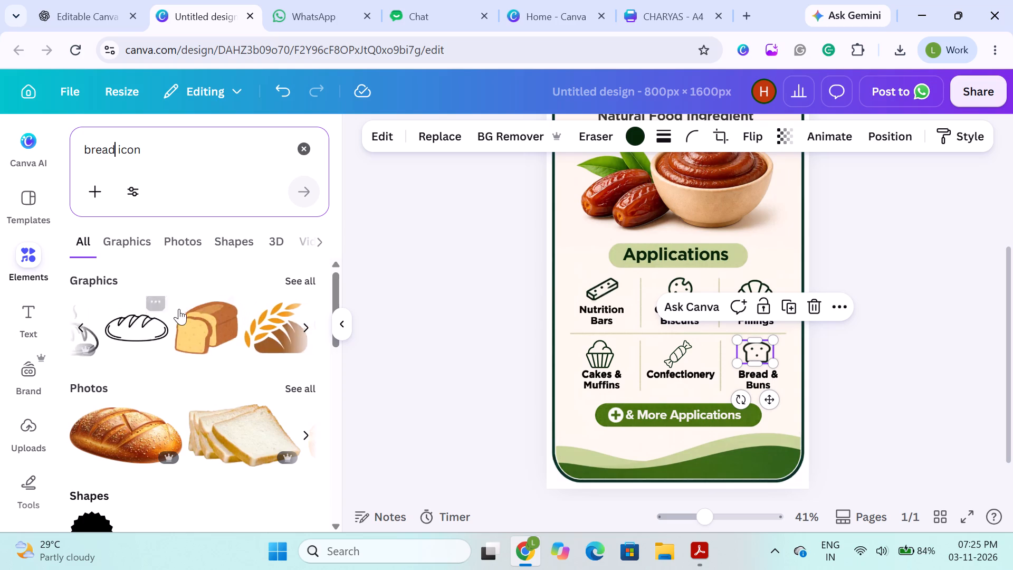
pyautogui.hscroll(-1, 179, 309)
pyautogui.hscroll(-2, 234, 326)
pyautogui.scroll(-2, 192, 372)
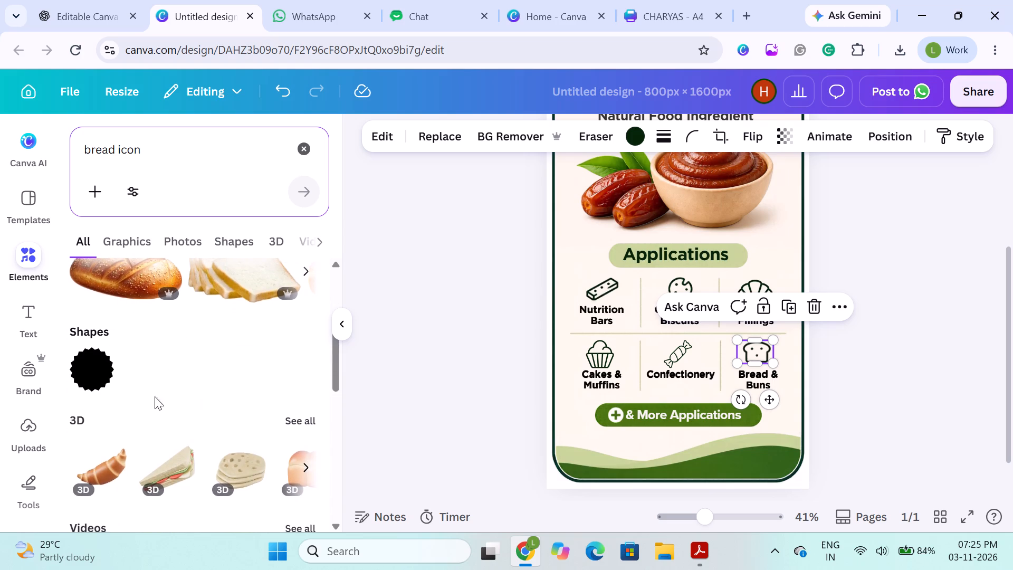
pyautogui.scroll(-1, 157, 398)
pyautogui.scroll(2, 163, 380)
# Show all bread icon graphics and examine them for a matching outline-style icon.
pyautogui.click(310, 281)
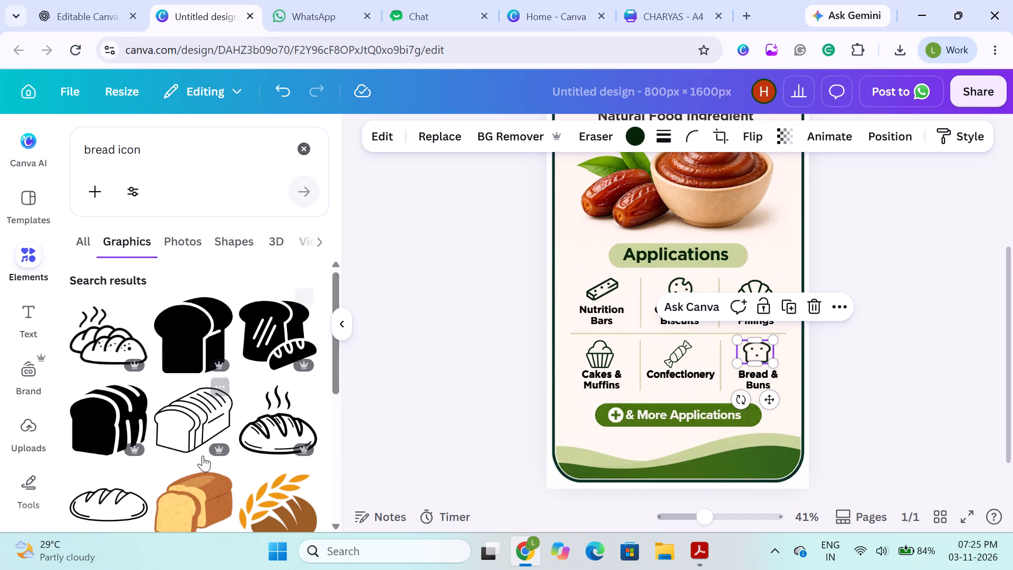
pyautogui.scroll(-3, 203, 455)
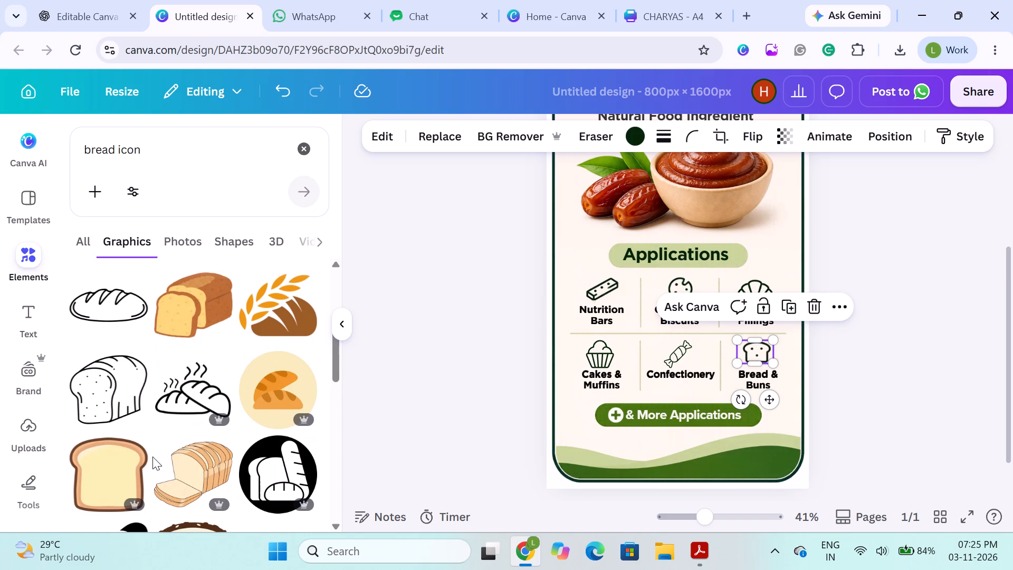
pyautogui.scroll(-3, 107, 377)
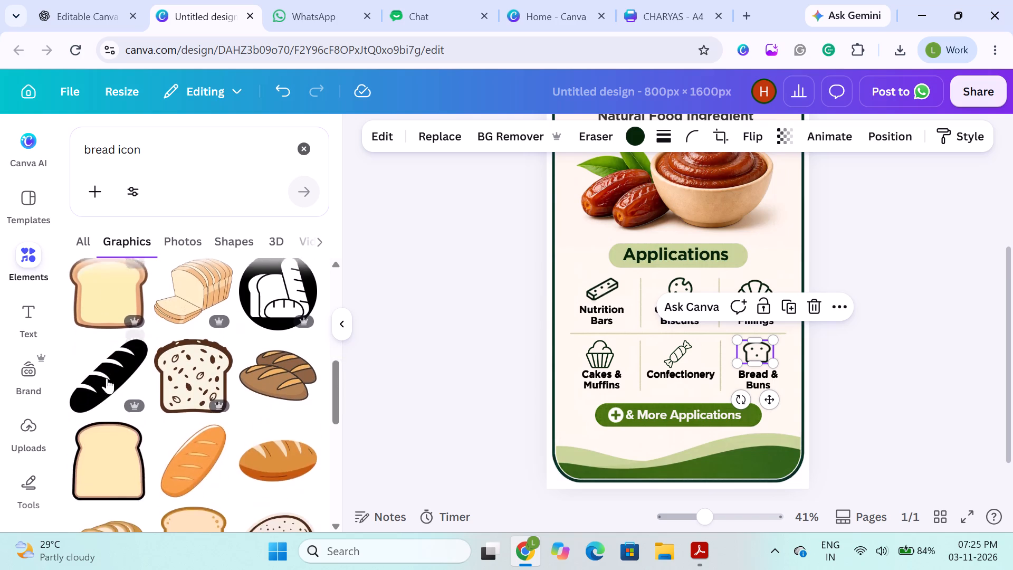
pyautogui.scroll(-1, 114, 376)
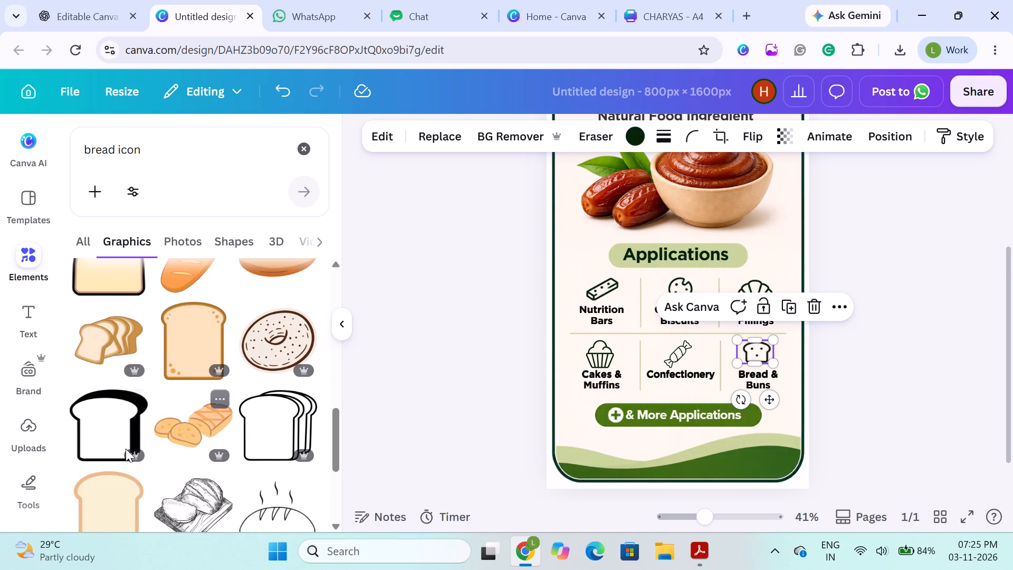
pyautogui.scroll(-3, 130, 457)
pyautogui.scroll(1, 275, 335)
pyautogui.scroll(-1, 258, 386)
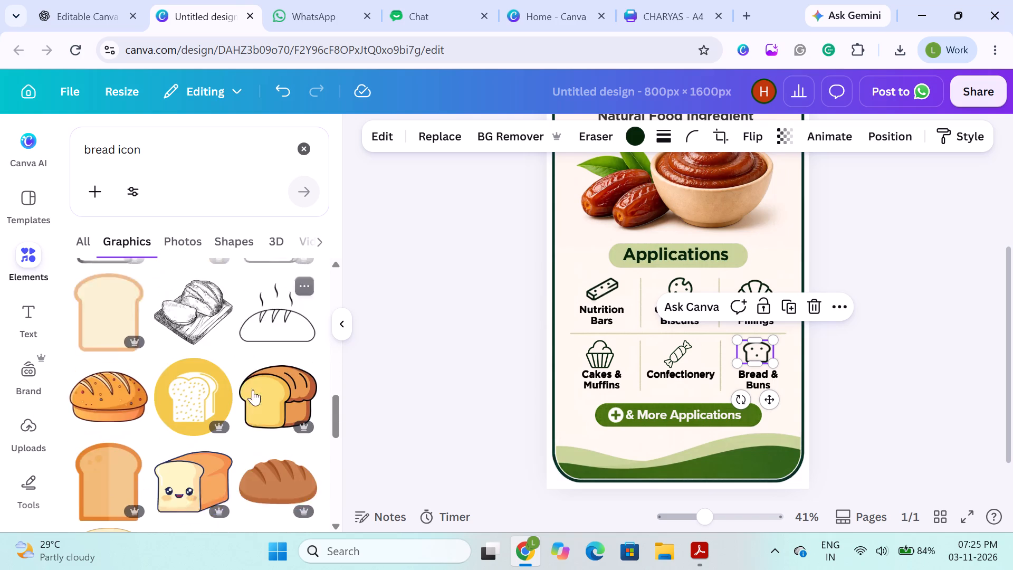
pyautogui.scroll(-2, 253, 389)
pyautogui.scroll(-3, 174, 470)
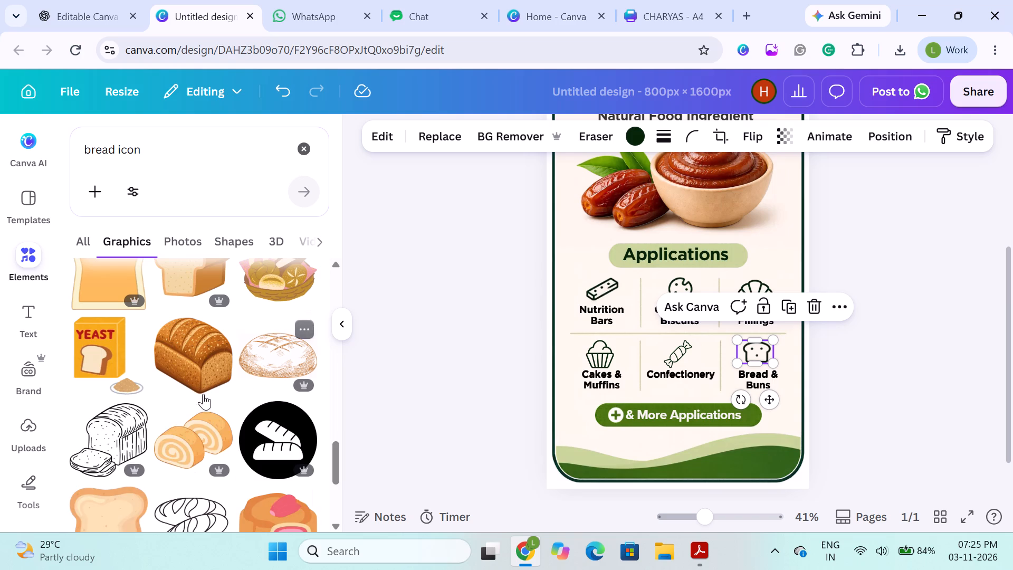
pyautogui.scroll(-6, 133, 456)
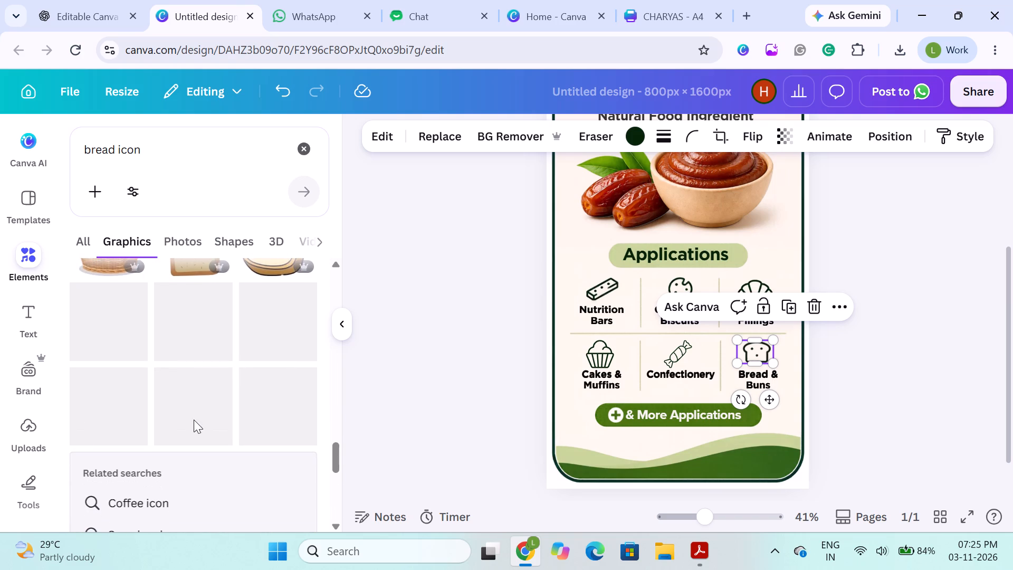
pyautogui.scroll(-2, 188, 402)
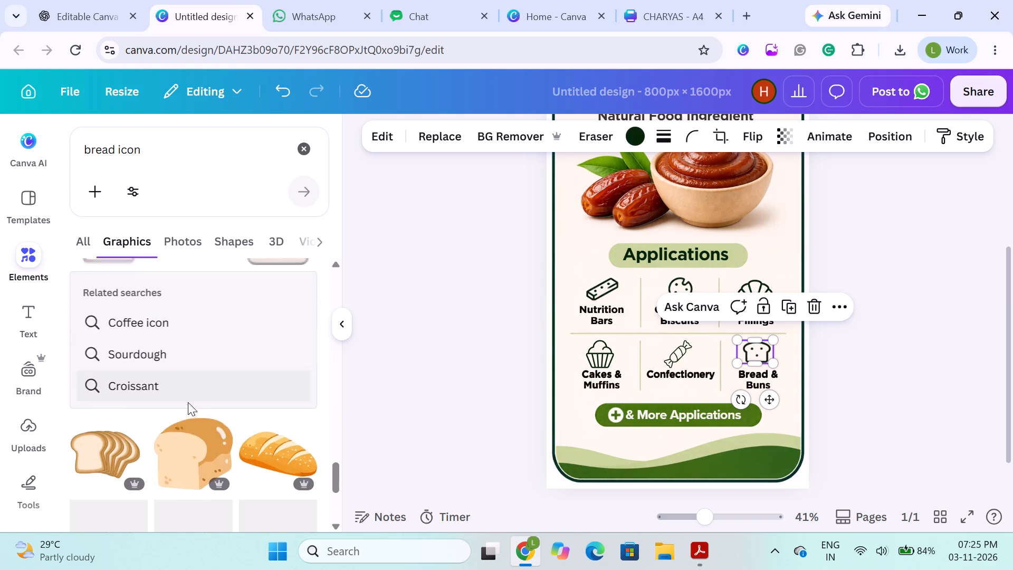
pyautogui.scroll(-1, 188, 402)
pyautogui.scroll(-4, 157, 455)
pyautogui.scroll(1, 185, 376)
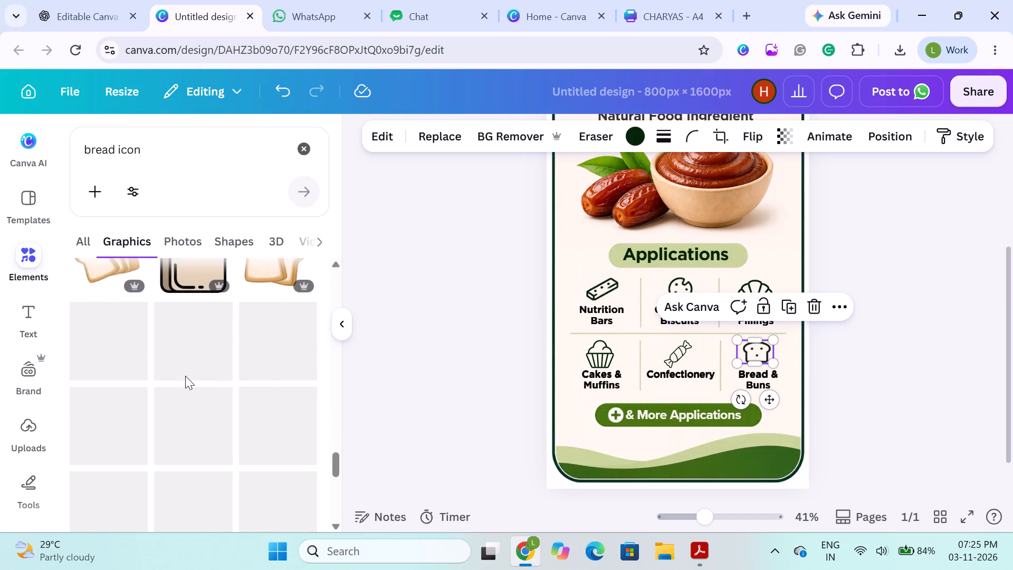
pyautogui.scroll(11, 185, 376)
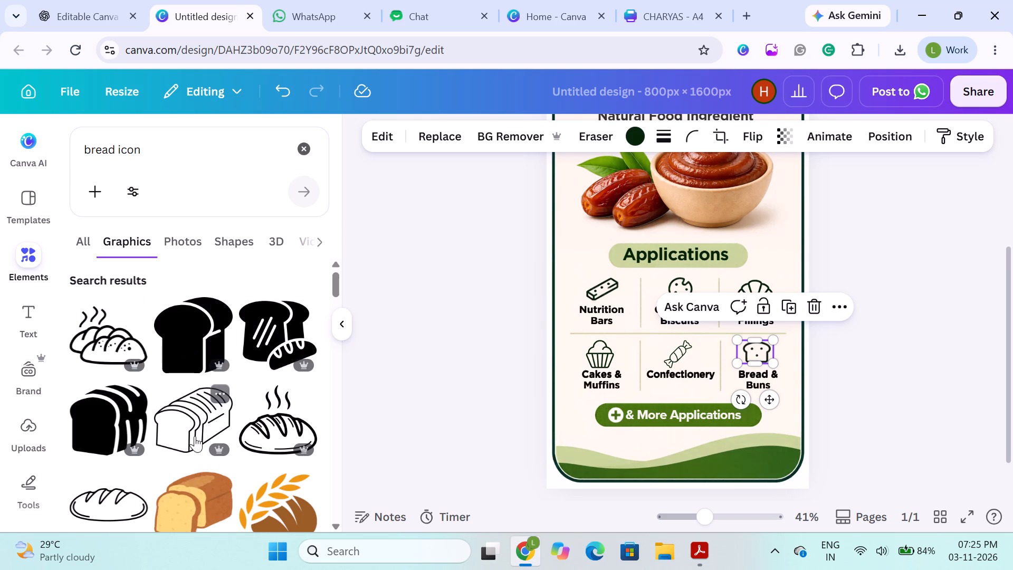
pyautogui.scroll(-1, 167, 433)
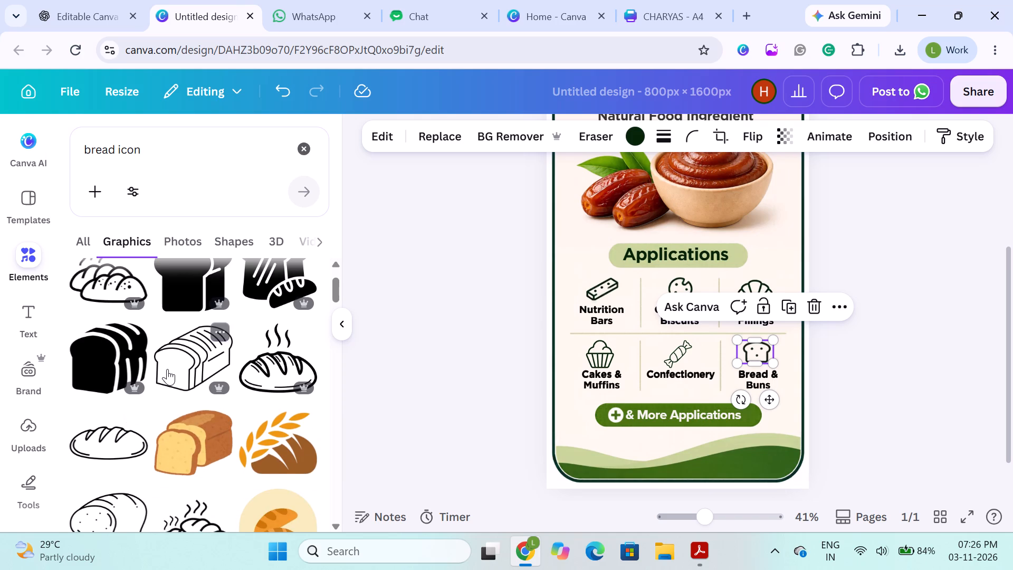
# Search the graphics for "bread and buns icon" and add the outlined scored loaf drawing to the label.
pyautogui.click(113, 144)
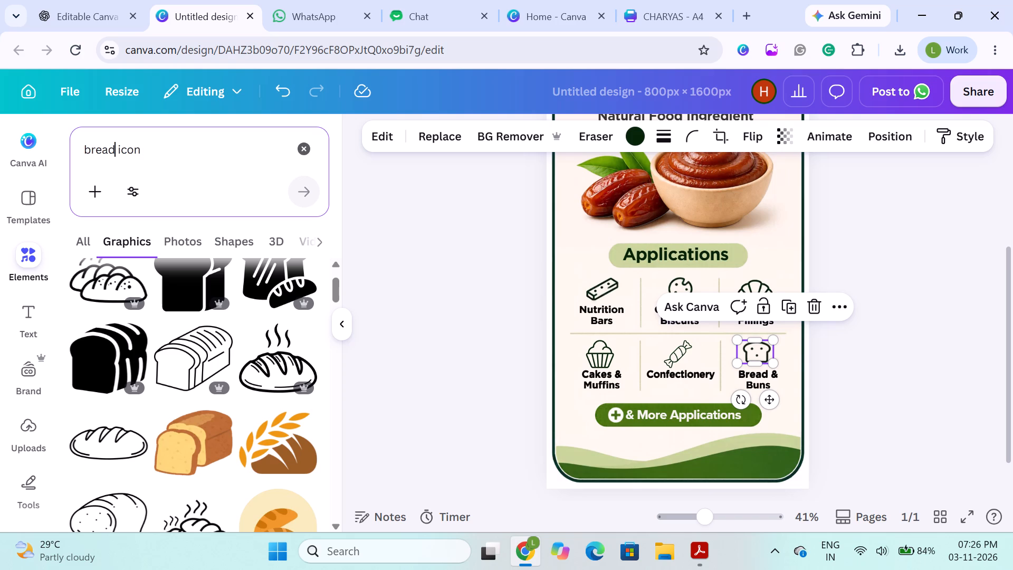
pyautogui.press('space')
pyautogui.write('and bu')
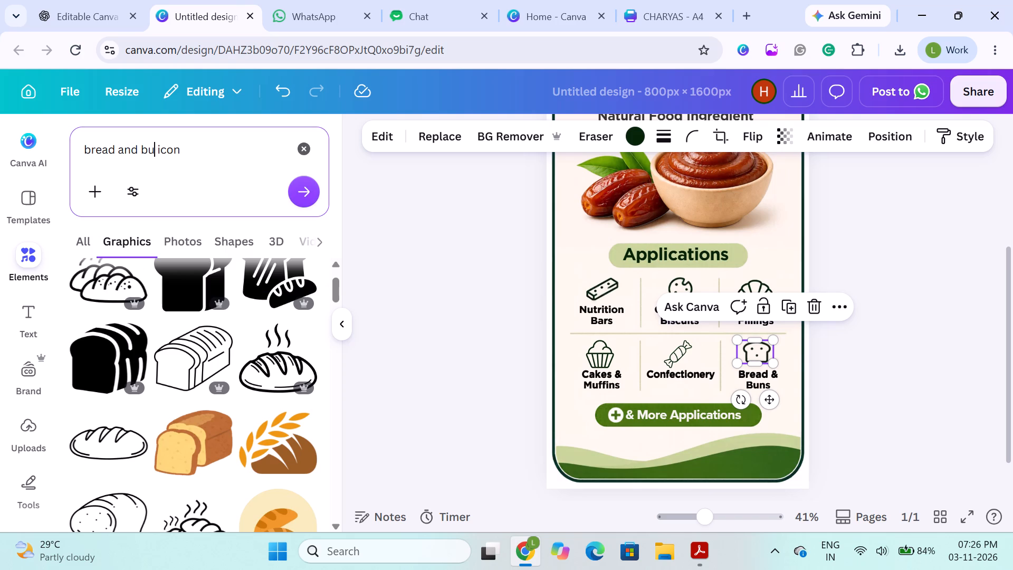
pyautogui.write('ns')
pyautogui.press('Return')
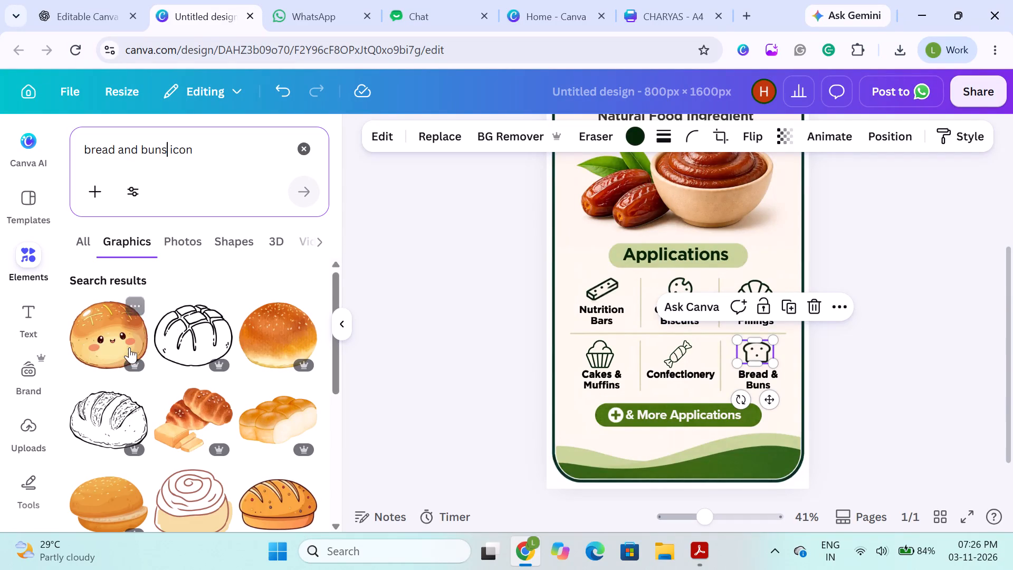
pyautogui.scroll(-2, 124, 350)
pyautogui.scroll(1, 117, 320)
pyautogui.click(109, 339)
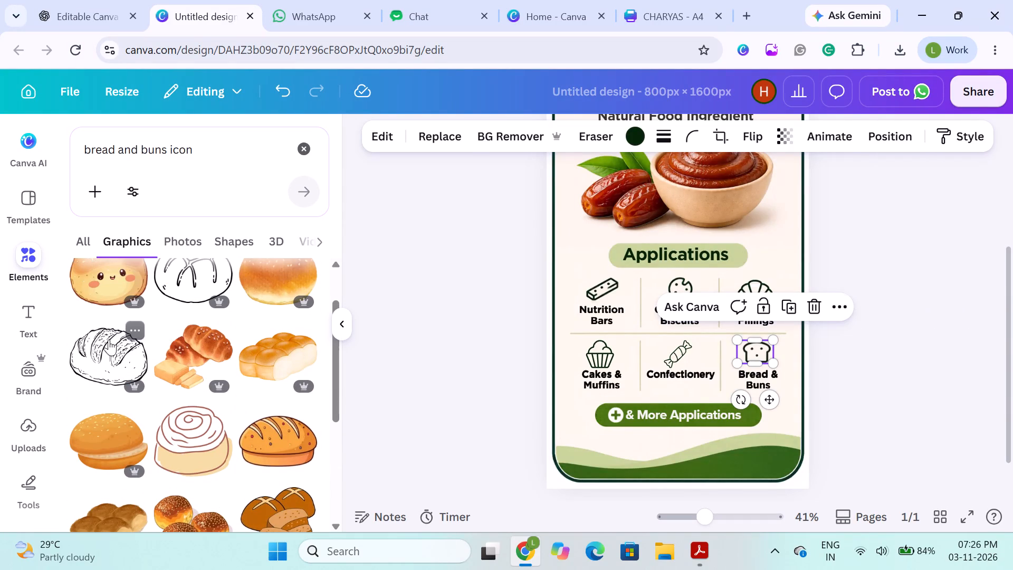
# Move the added loaf graphic down beside the Bread & Buns icon and reduce its size.
pyautogui.click(753, 360)
pyautogui.click(658, 223)
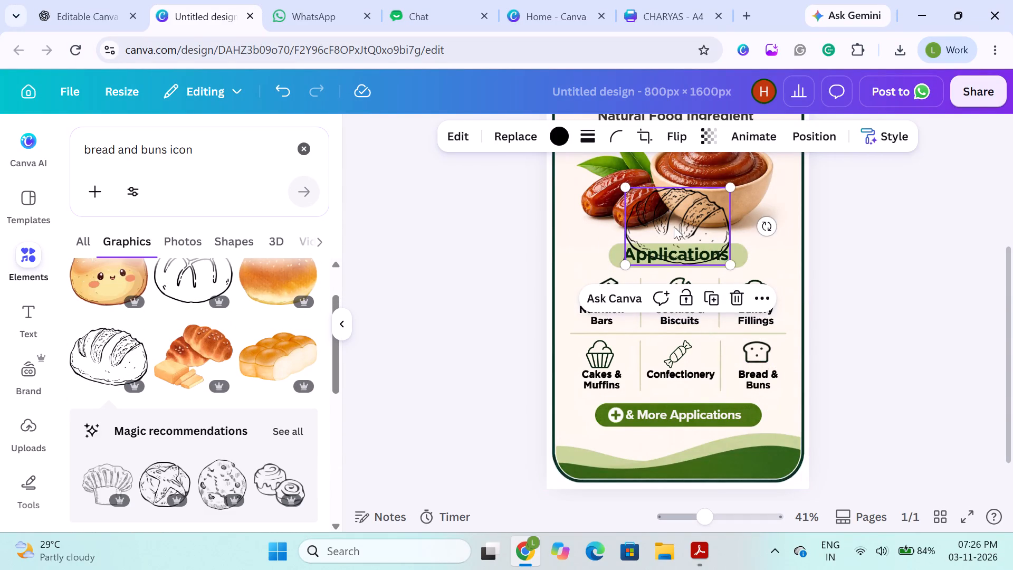
pyautogui.moveTo(677, 222); pyautogui.dragTo(718, 325)
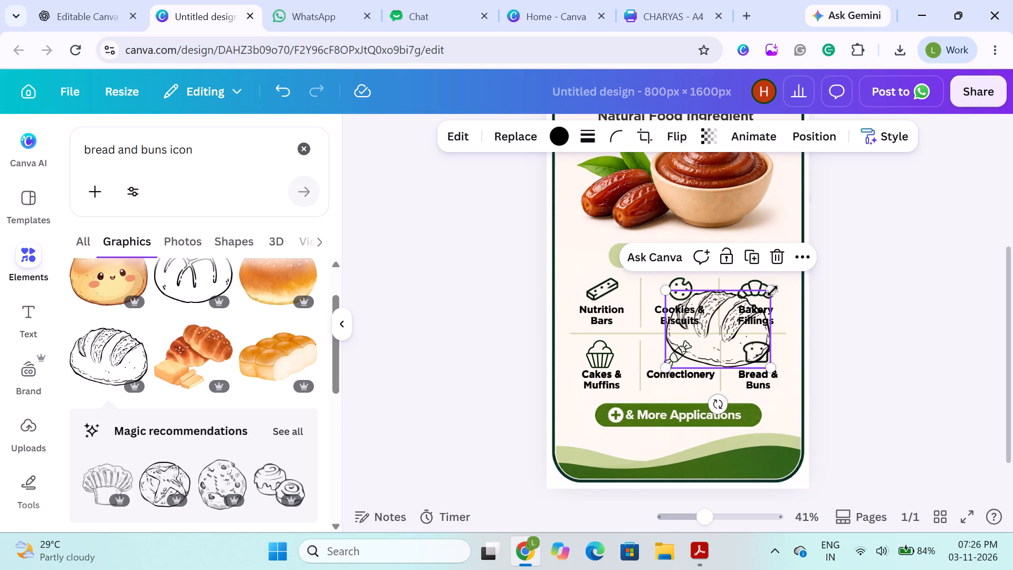
pyautogui.moveTo(770, 292); pyautogui.dragTo(739, 318)
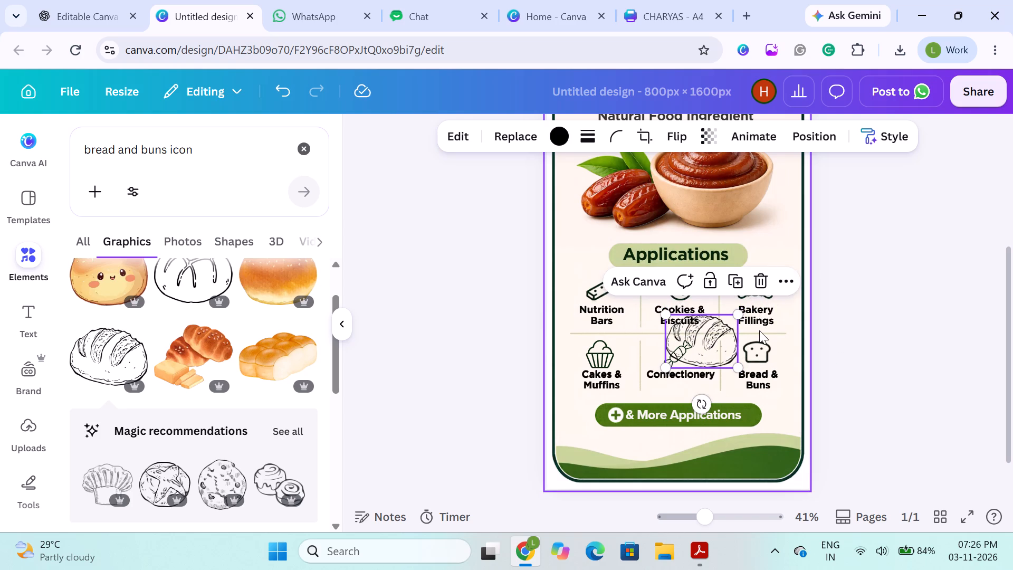
# Delete the original bread slice icon above the Bread & Buns label.
pyautogui.click(757, 362)
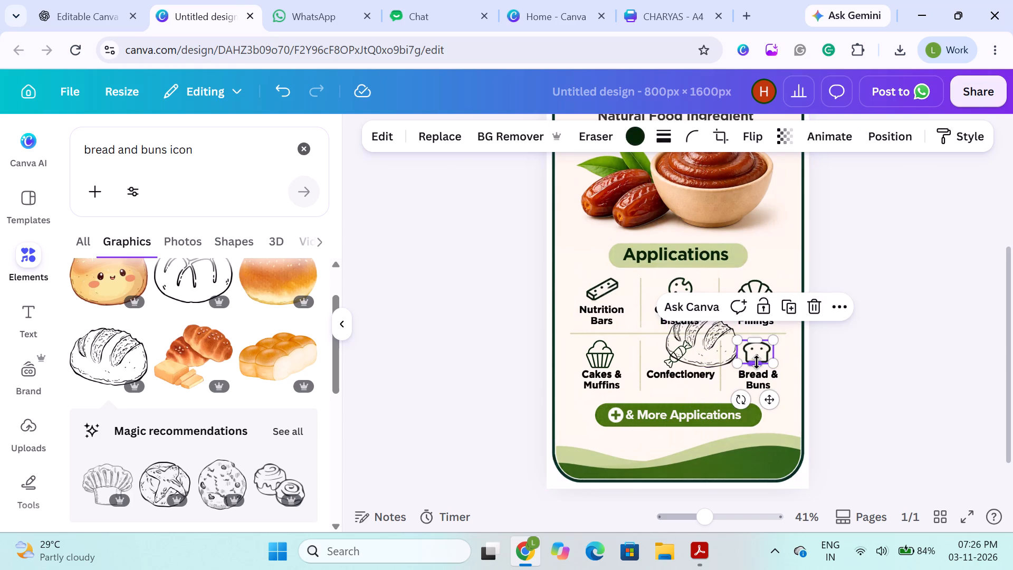
pyautogui.press('BackSpace')
# Shrink the loaf graphic to icon size and place it centred directly above the Bread & Buns label.
pyautogui.click(712, 344)
pyautogui.moveTo(706, 344); pyautogui.dragTo(748, 348)
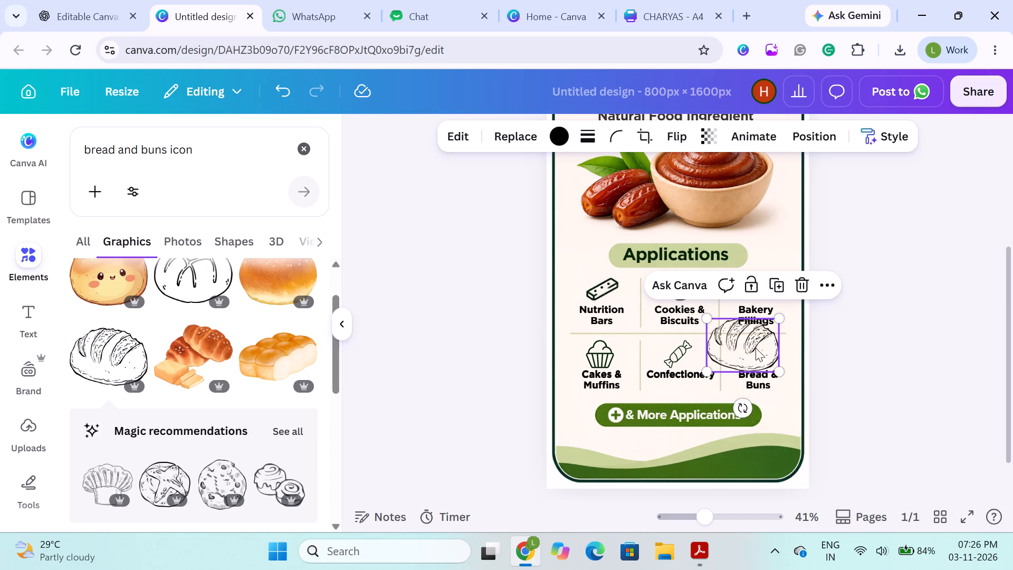
pyautogui.moveTo(776, 320); pyautogui.dragTo(756, 345)
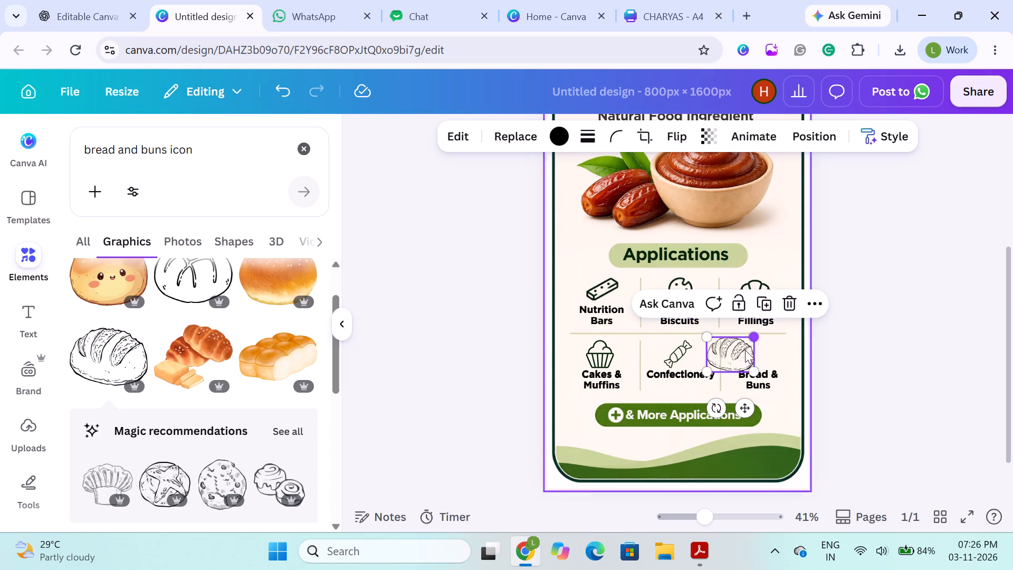
pyautogui.moveTo(738, 351); pyautogui.dragTo(765, 351)
pyautogui.moveTo(779, 343); pyautogui.dragTo(761, 358)
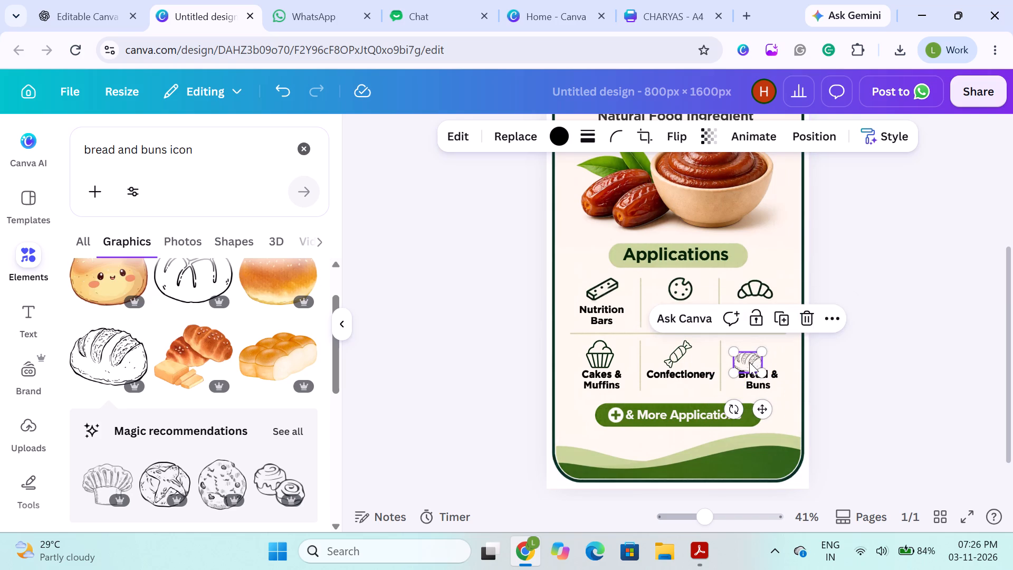
pyautogui.moveTo(749, 362); pyautogui.dragTo(759, 355)
pyautogui.moveTo(773, 348); pyautogui.dragTo(776, 345)
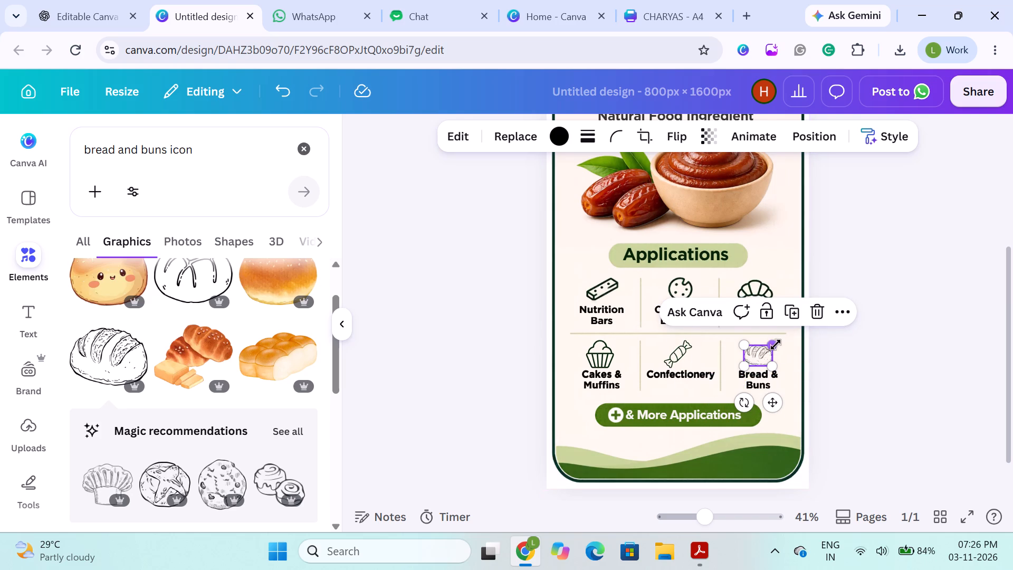
# Enlarge the loaf graphic slightly and align it above the Bread & Buns label, level with the Cakes & Muffins icon.
pyautogui.moveTo(776, 345); pyautogui.dragTo(775, 344)
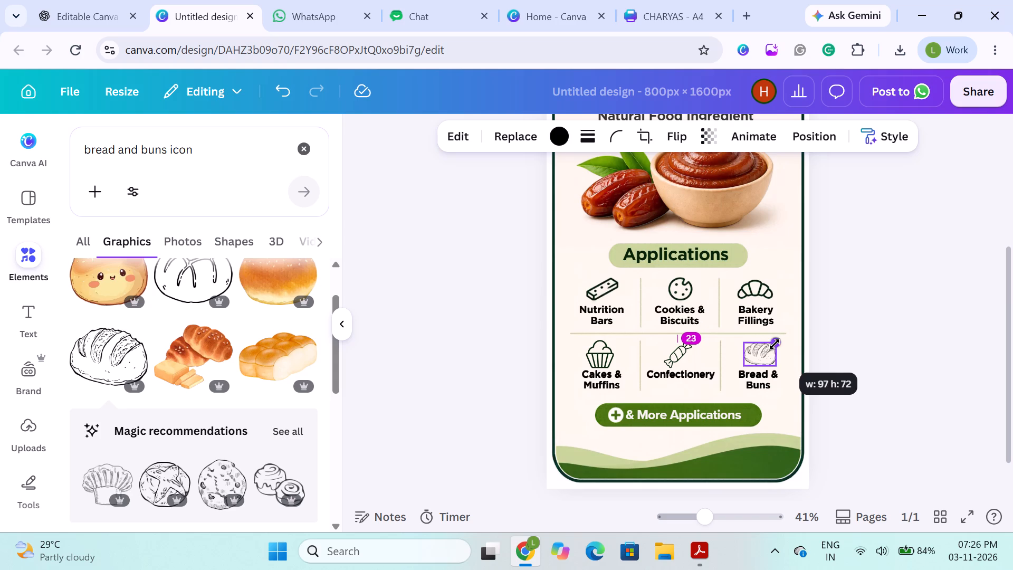
pyautogui.moveTo(775, 344); pyautogui.dragTo(777, 341)
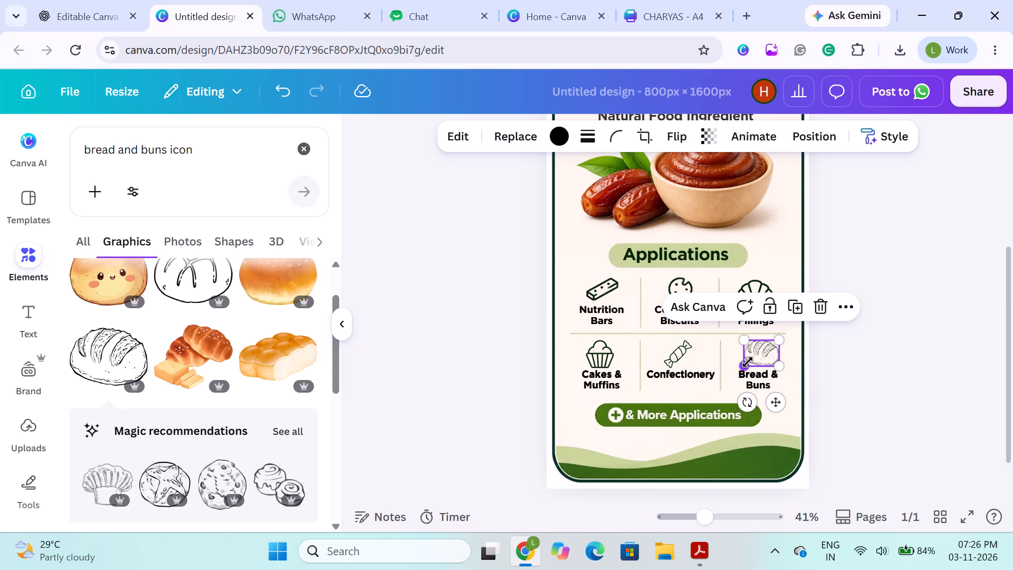
pyautogui.click(748, 362)
pyautogui.click(760, 354)
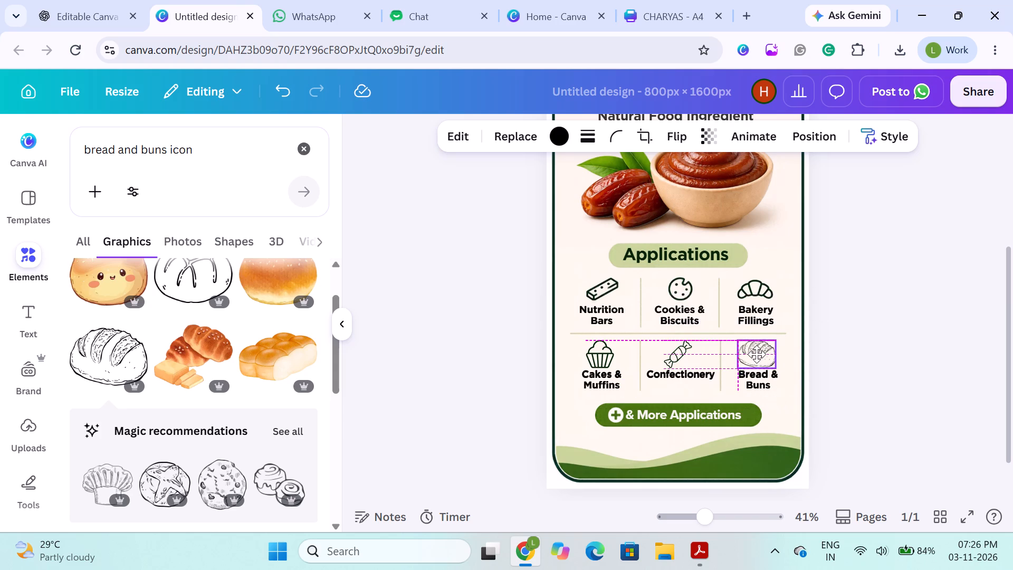
pyautogui.click(603, 359)
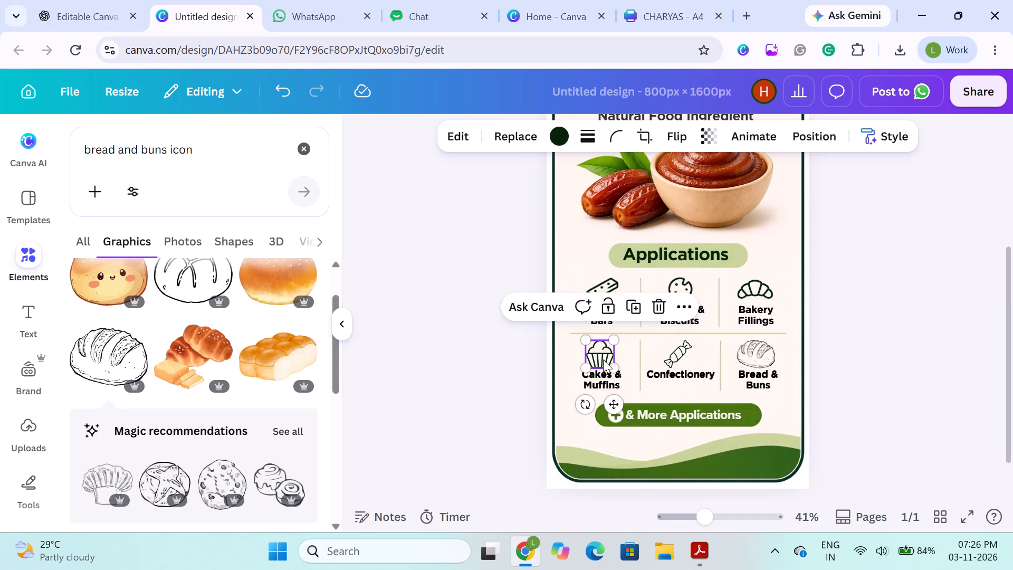
pyautogui.click(478, 367)
# Search the graphics for "bars icon" to find a replacement for the Nutrition Bars icon.
pyautogui.click(608, 291)
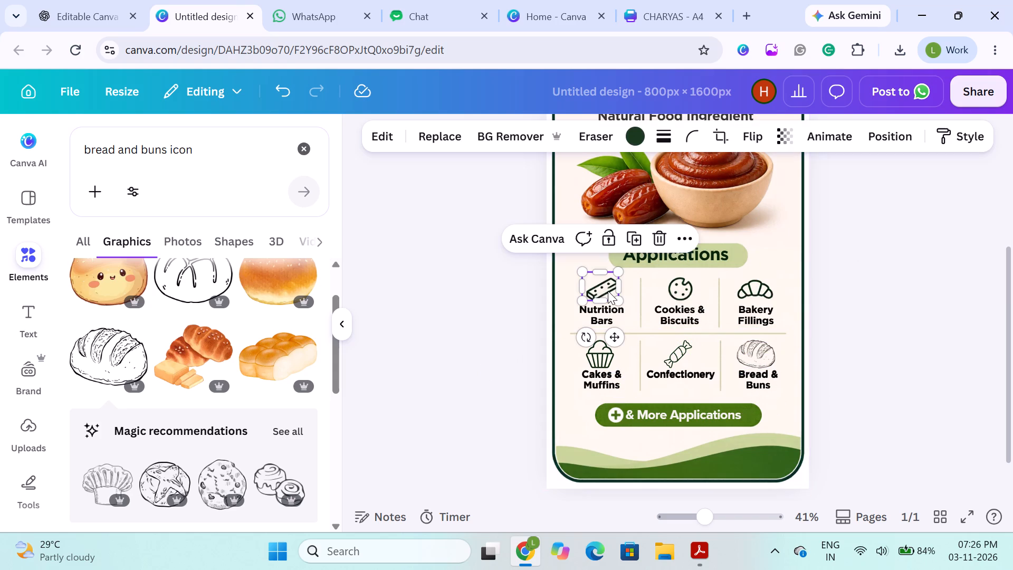
pyautogui.moveTo(165, 150); pyautogui.dragTo(154, 153)
pyautogui.moveTo(154, 153); pyautogui.dragTo(63, 154)
pyautogui.write('bars')
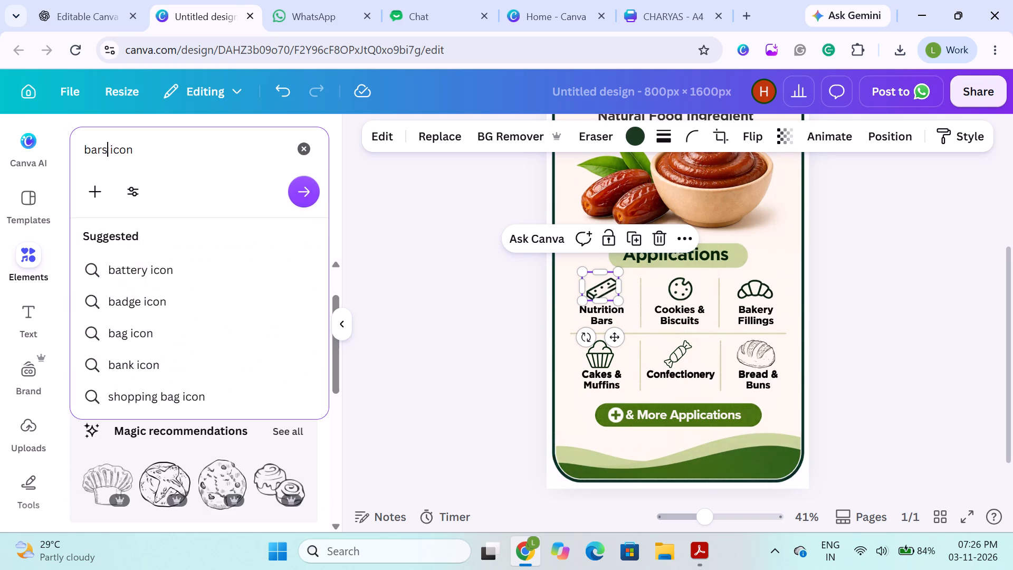
pyautogui.press('Return')
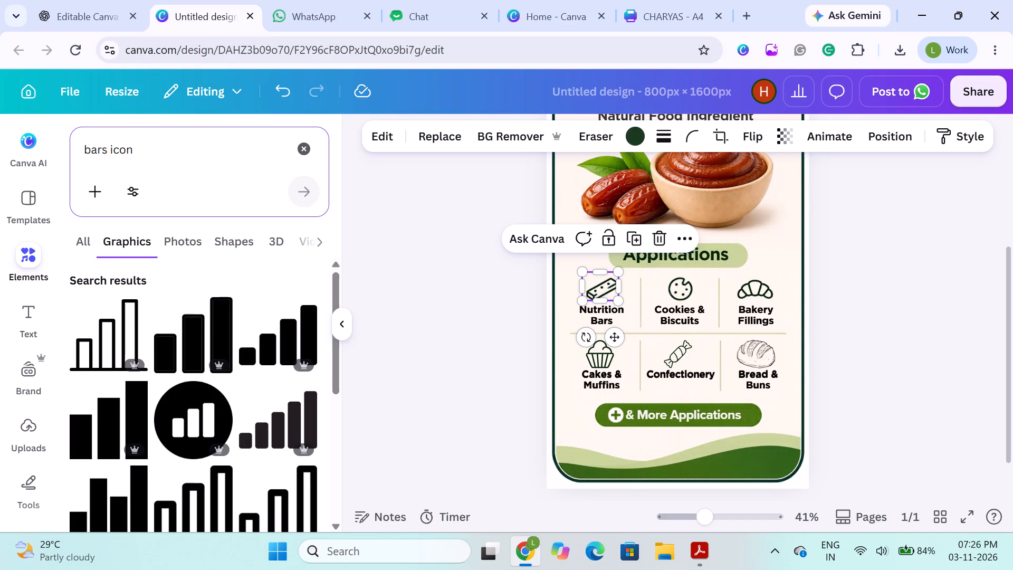
# Change the graphics search to "nutrition bars icon" and look through the results for a suitable food bar drawing.
pyautogui.press('BackSpace')
pyautogui.press('BackSpace')
pyautogui.press('BackSpace')
pyautogui.press('BackSpace')
pyautogui.press('BackSpace')
pyautogui.write('nutr')
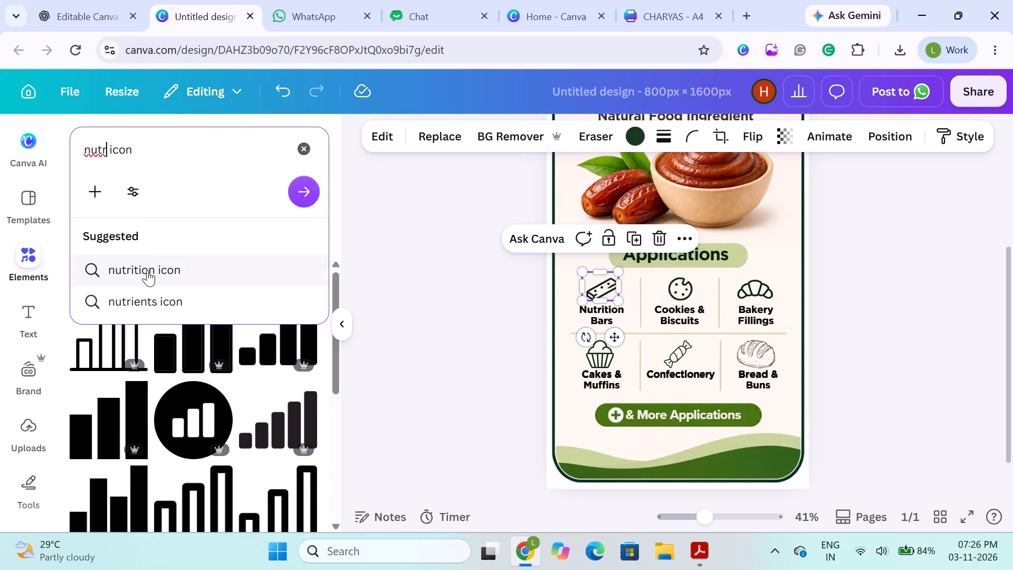
pyautogui.click(148, 275)
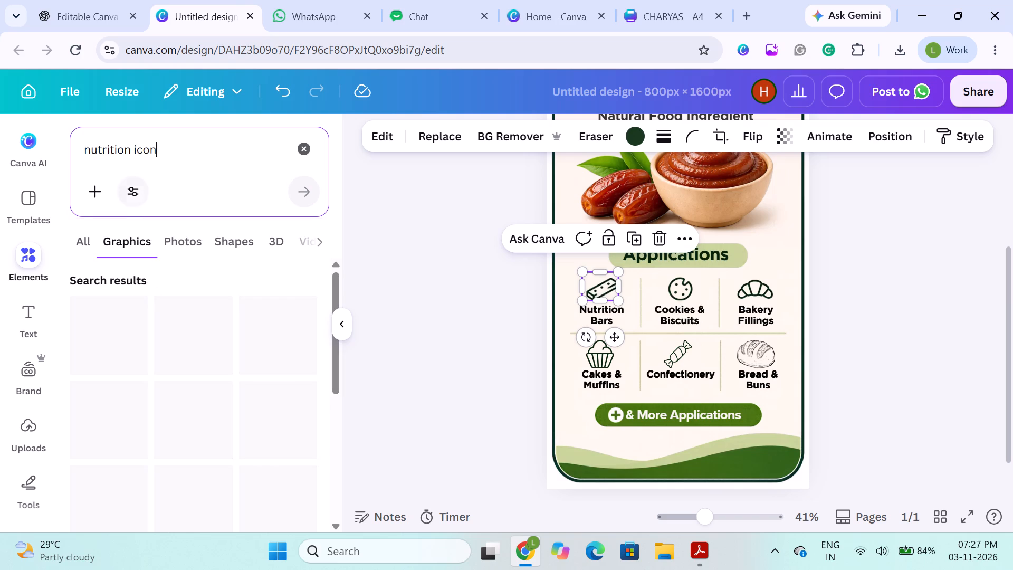
pyautogui.click(135, 153)
pyautogui.write('bars')
pyautogui.press('space')
pyautogui.press('Return')
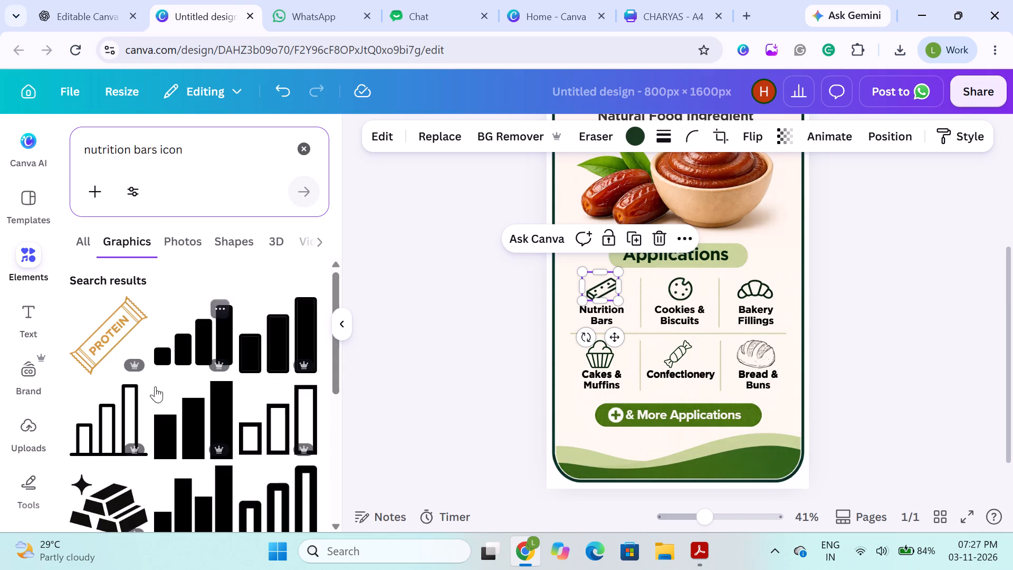
pyautogui.scroll(-5, 138, 392)
pyautogui.scroll(1, 138, 344)
pyautogui.scroll(-1, 128, 422)
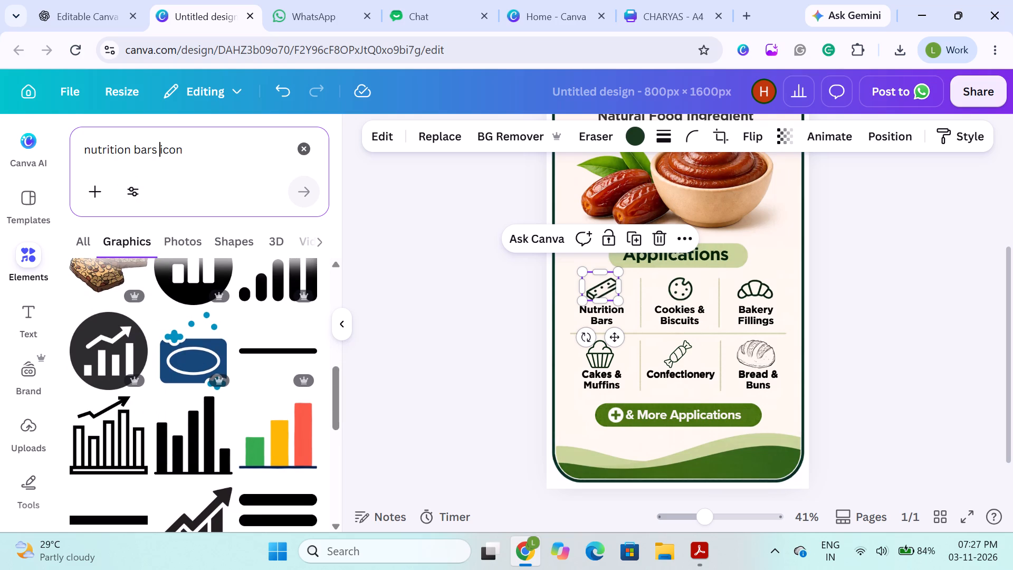
# Search the graphics for "nutrition bars" and add the black outlined, half-unwrapped bar drawing to the label.
pyautogui.moveTo(197, 156); pyautogui.dragTo(165, 155)
pyautogui.press('BackSpace')
pyautogui.press('BackSpace')
pyautogui.click(301, 199)
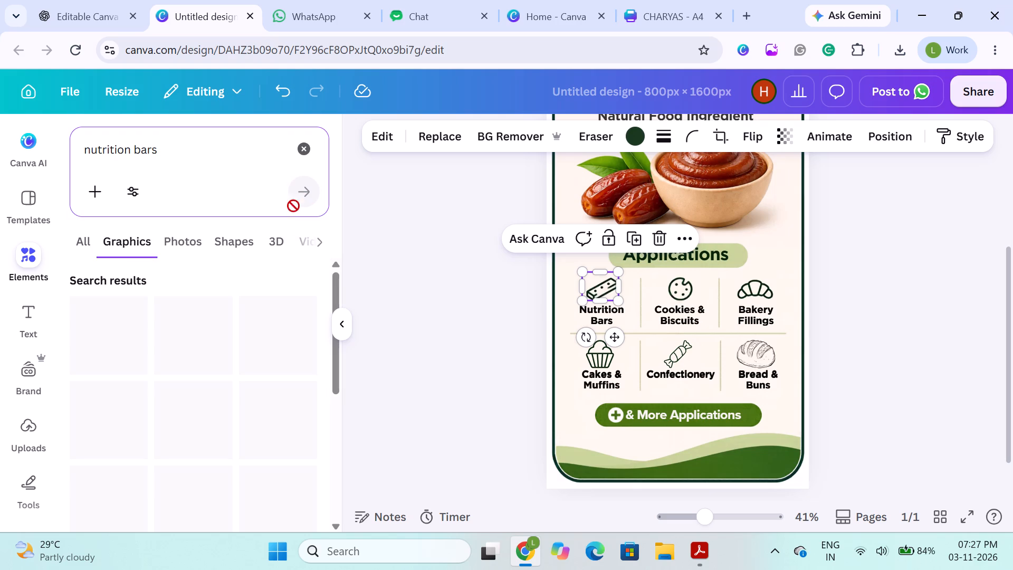
pyautogui.scroll(-1, 161, 357)
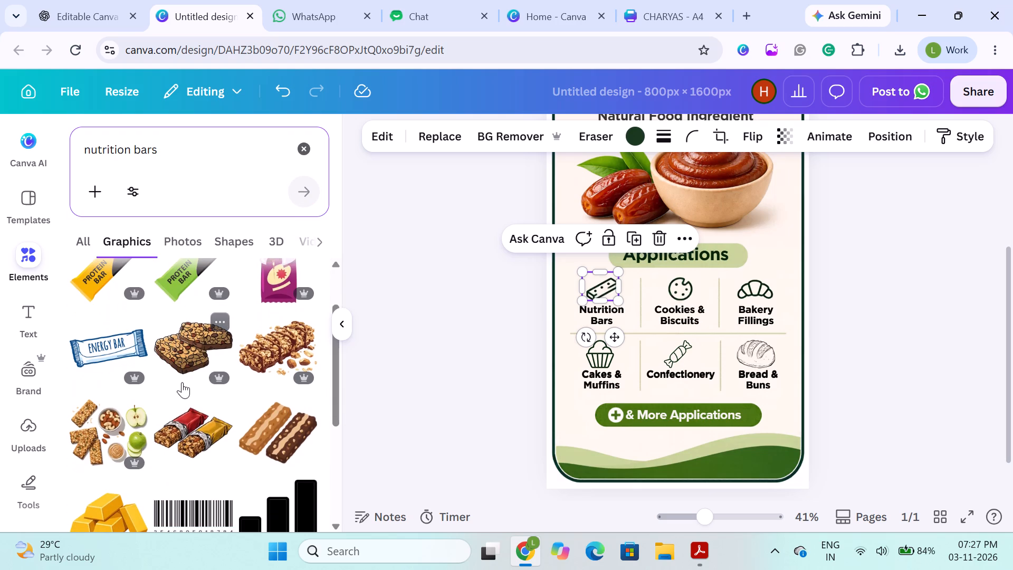
pyautogui.scroll(-1, 130, 411)
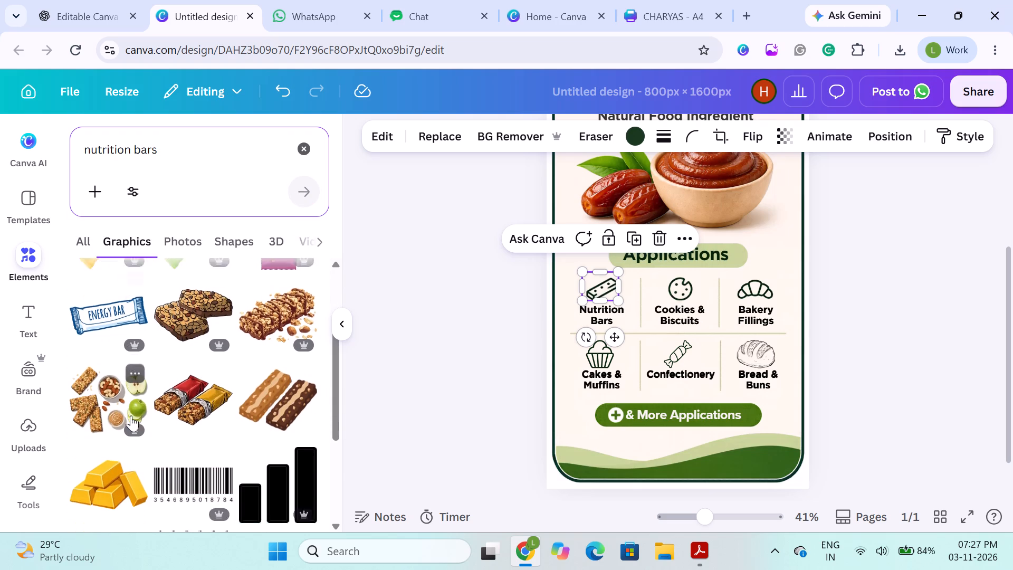
pyautogui.scroll(-1, 131, 415)
pyautogui.click(80, 242)
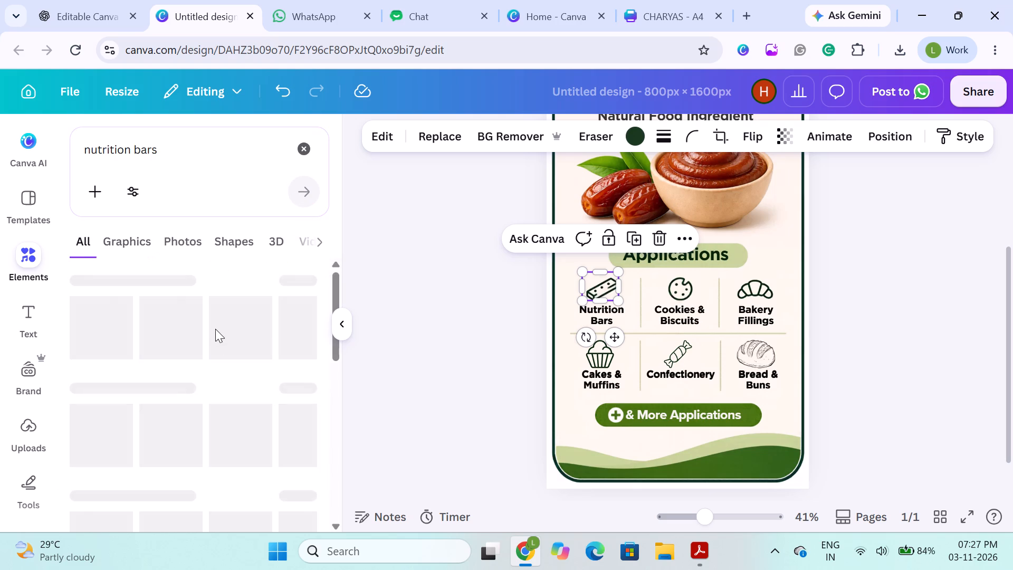
pyautogui.scroll(1, 215, 329)
pyautogui.click(293, 284)
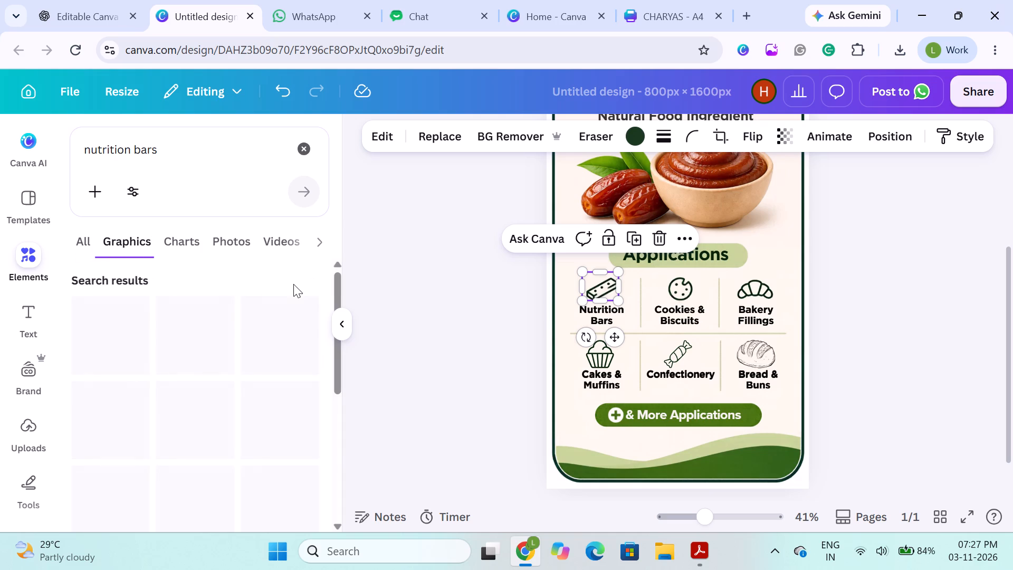
pyautogui.scroll(-5, 154, 416)
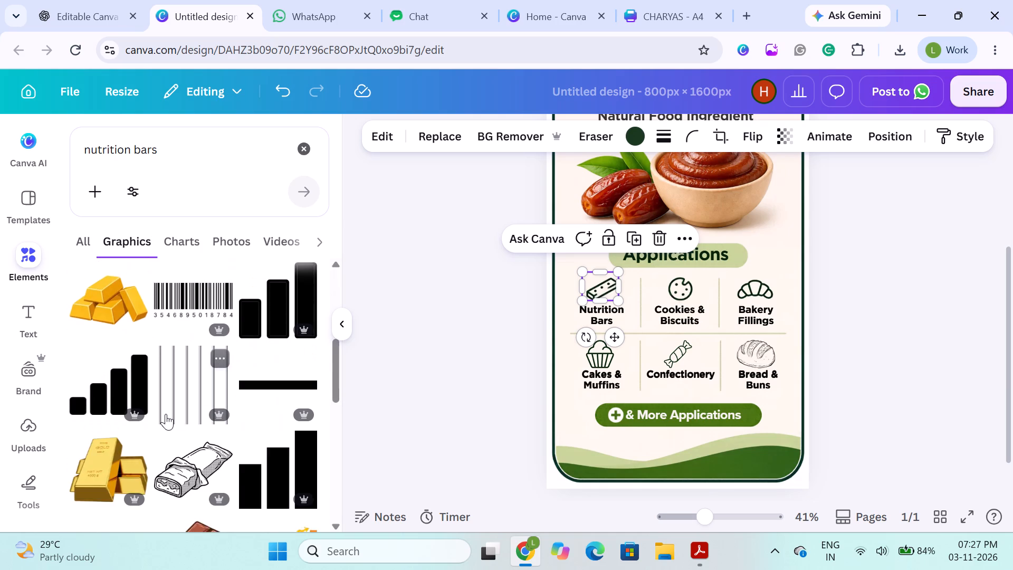
pyautogui.scroll(-1, 166, 414)
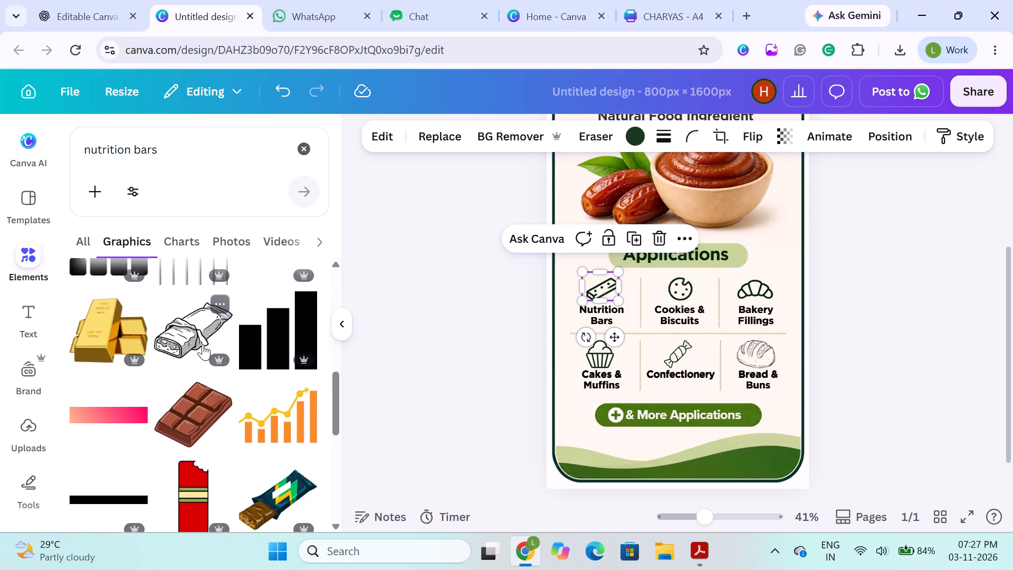
pyautogui.scroll(-3, 183, 382)
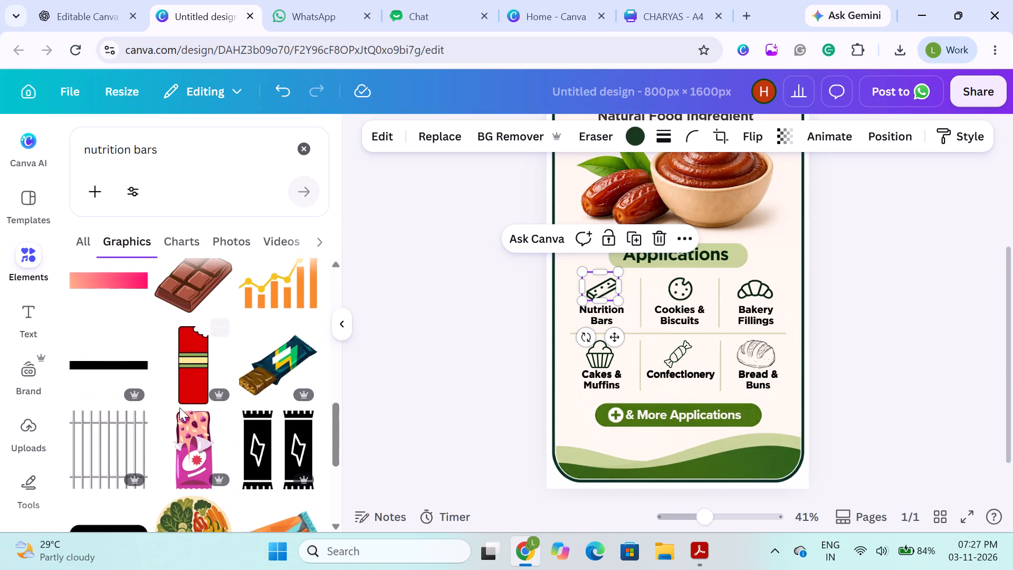
pyautogui.scroll(-2, 179, 407)
pyautogui.scroll(2, 209, 348)
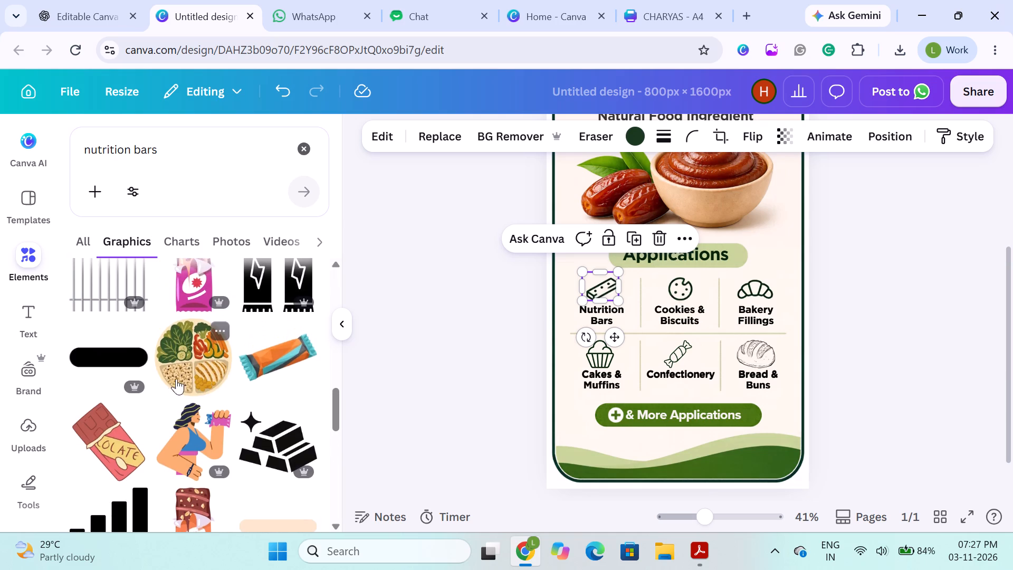
pyautogui.scroll(-5, 169, 387)
pyautogui.scroll(1, 126, 360)
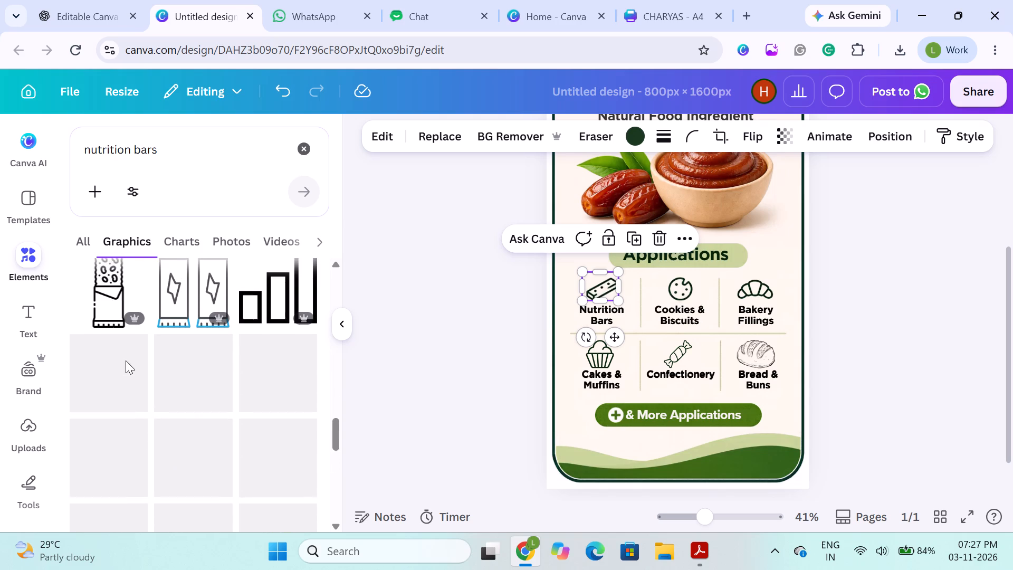
pyautogui.scroll(1, 126, 360)
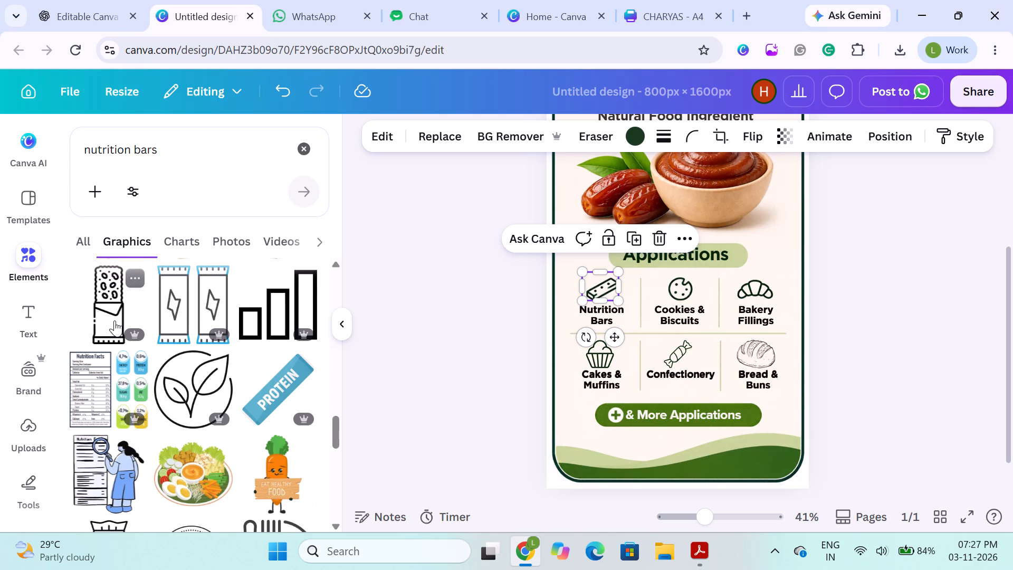
pyautogui.click(114, 320)
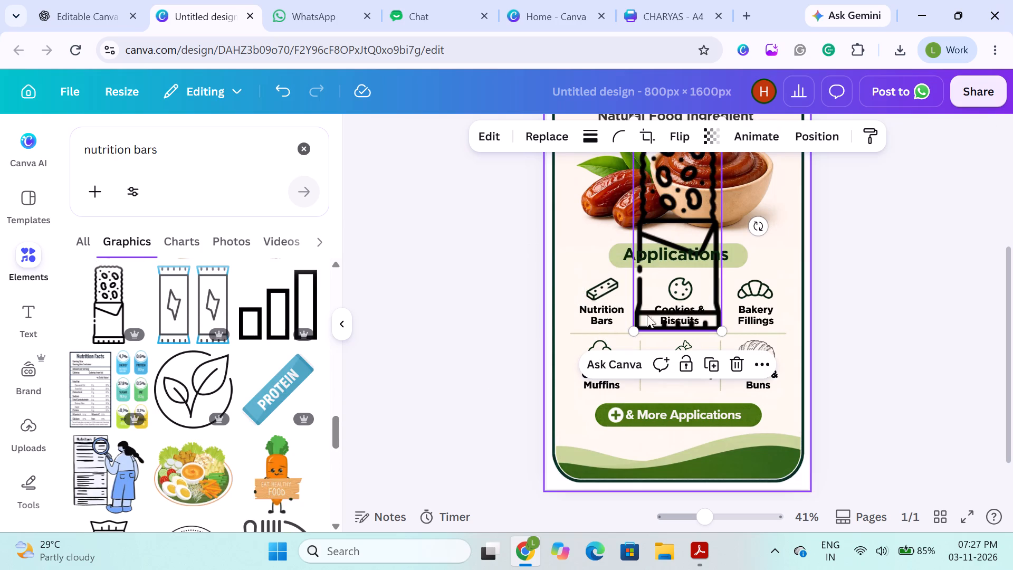
# Move the added bar graphic clear of the original icon above the Nutrition Bars label and delete that icon.
pyautogui.moveTo(671, 269); pyautogui.dragTo(652, 379)
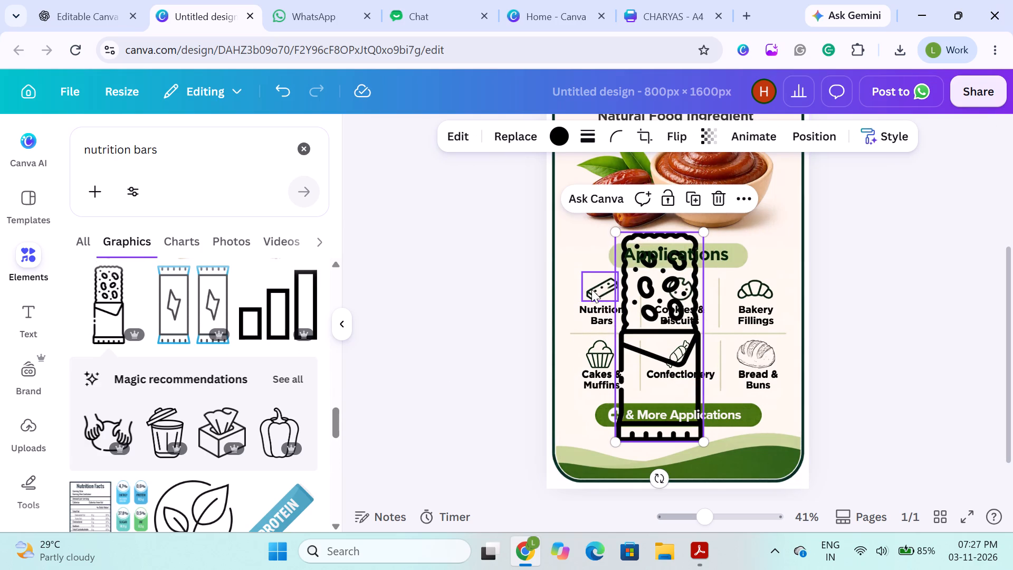
pyautogui.click(591, 289)
pyautogui.press('BackSpace')
# Recolour the added nutrition bar graphic to dark green #062408.
pyautogui.click(654, 284)
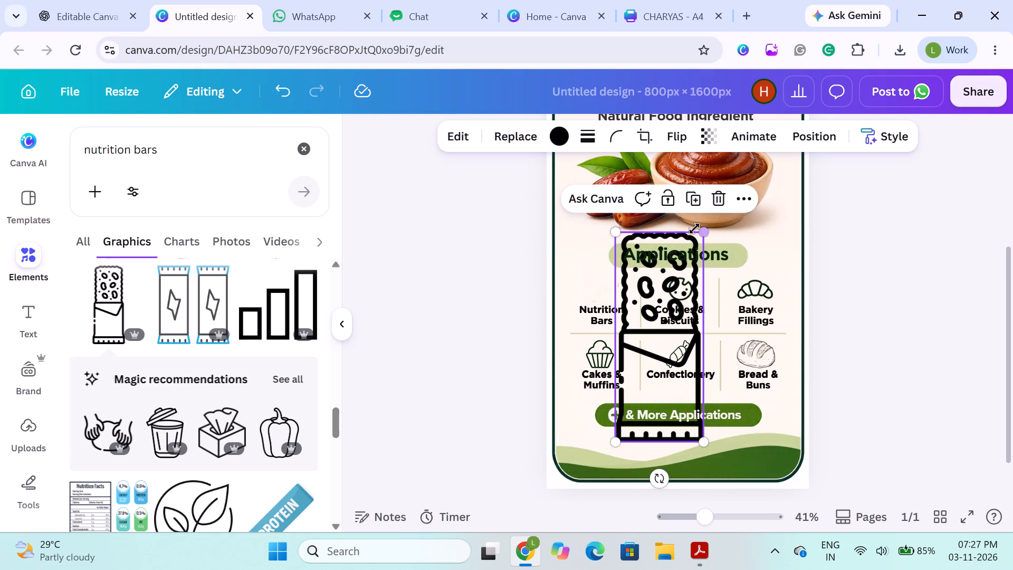
pyautogui.click(562, 136)
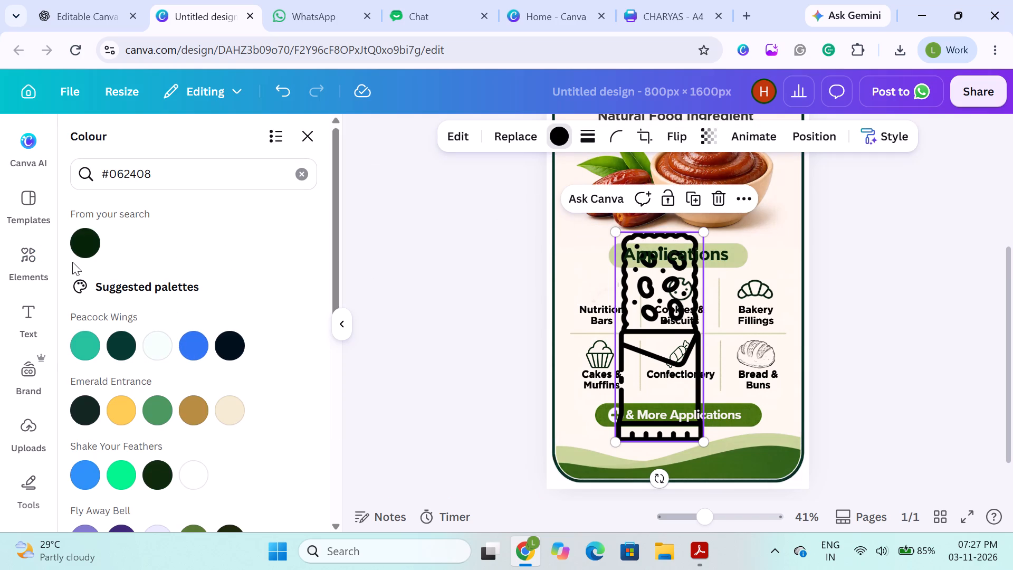
pyautogui.click(80, 249)
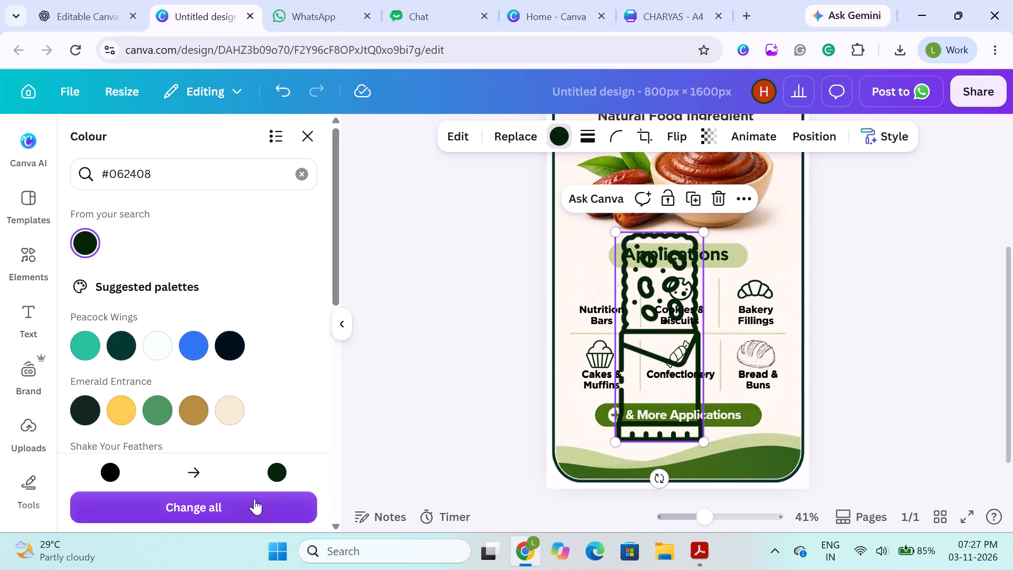
pyautogui.click(427, 407)
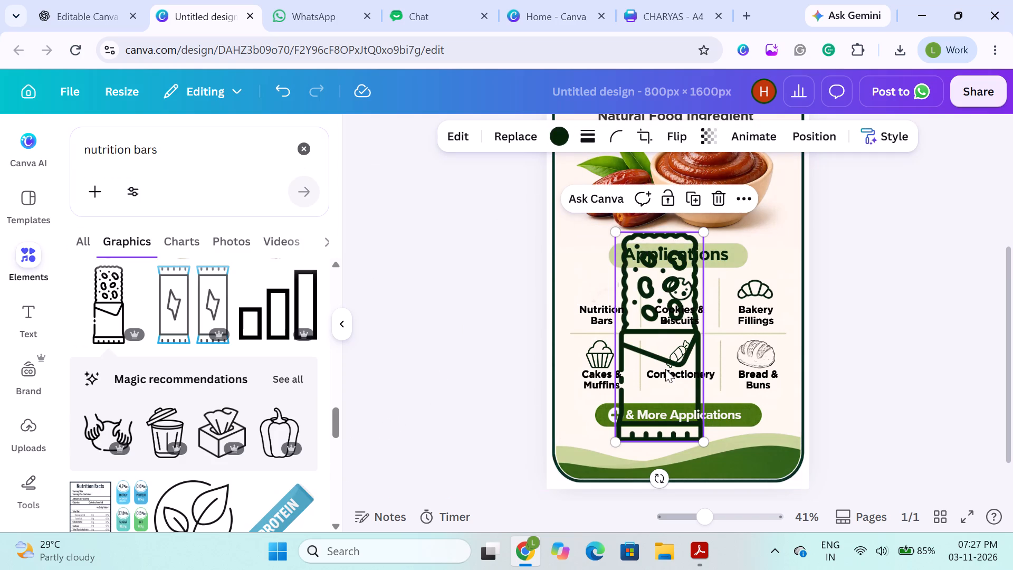
# Shrink the nutrition bar graphic to icon size, tilt it diagonally and place it above the Nutrition Bars label.
pyautogui.moveTo(702, 234); pyautogui.dragTo(626, 369)
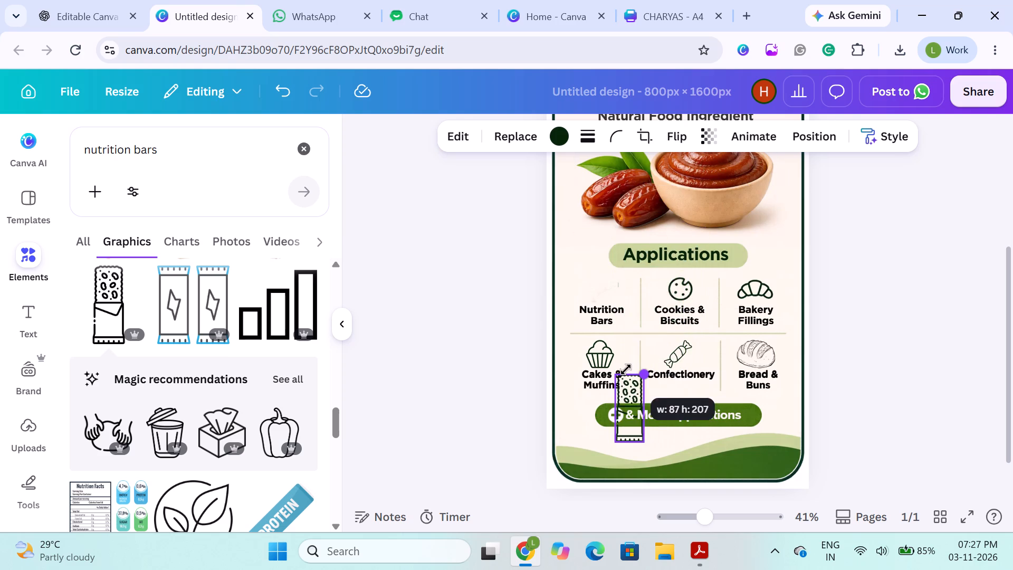
pyautogui.moveTo(626, 369); pyautogui.dragTo(624, 376)
pyautogui.moveTo(631, 410); pyautogui.dragTo(624, 322)
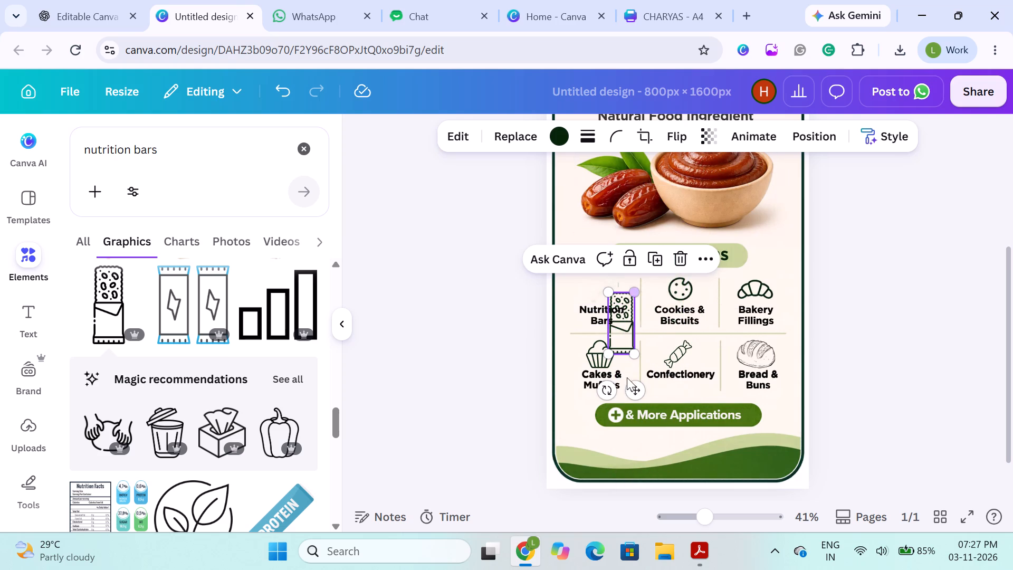
pyautogui.moveTo(603, 387); pyautogui.dragTo(646, 381)
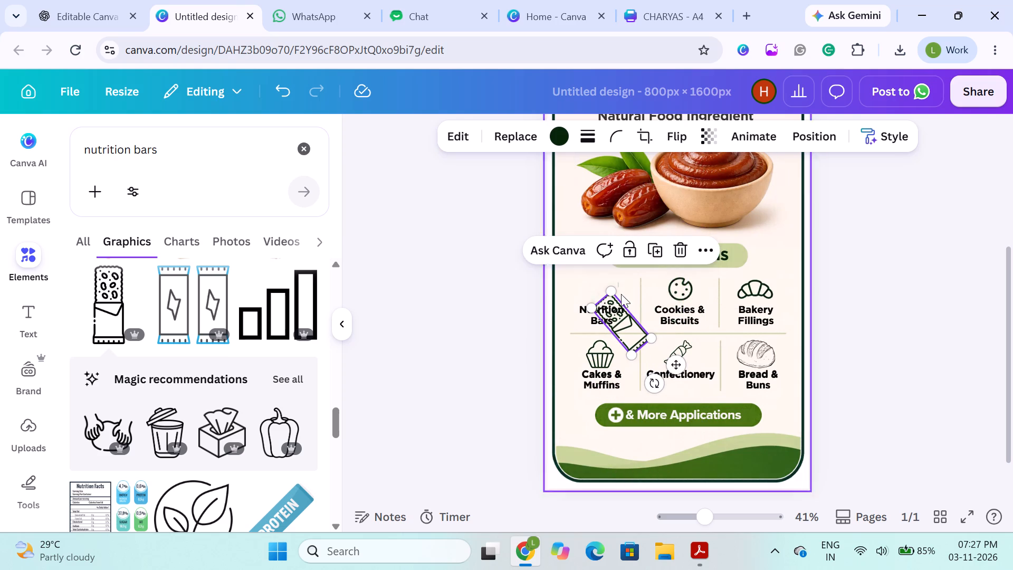
pyautogui.moveTo(617, 290); pyautogui.dragTo(627, 329)
pyautogui.moveTo(630, 348); pyautogui.dragTo(630, 340)
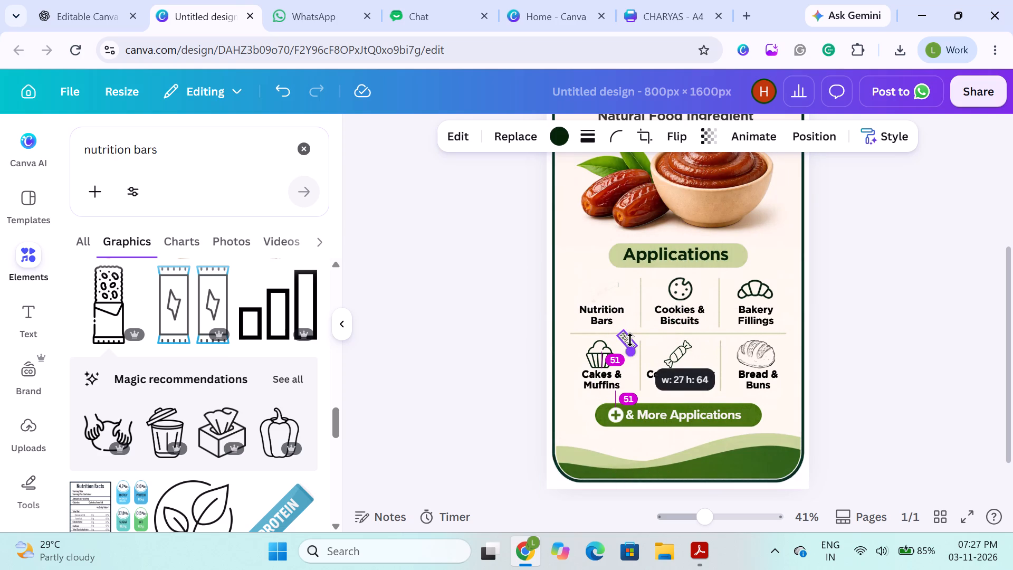
pyautogui.moveTo(630, 340); pyautogui.dragTo(632, 353)
pyautogui.moveTo(629, 344); pyautogui.dragTo(606, 293)
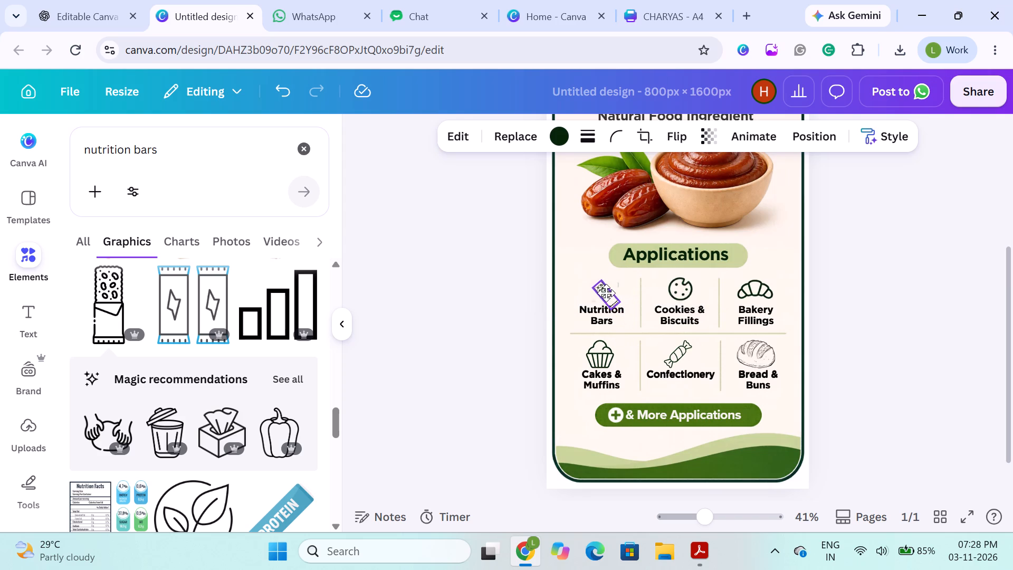
pyautogui.moveTo(606, 293); pyautogui.dragTo(598, 287)
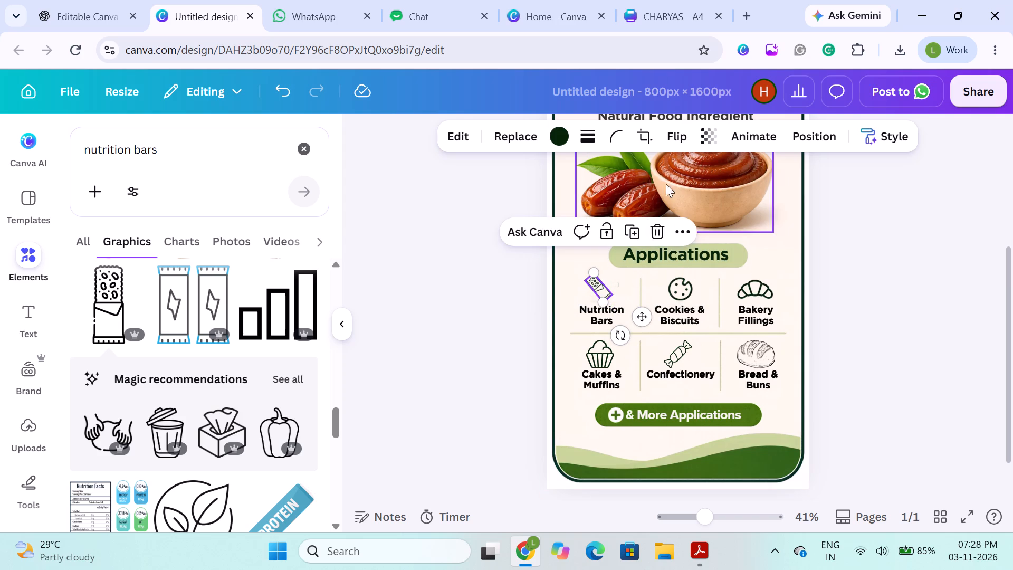
# Flip the nutrition bar icon horizontally and rotate it so that it leans diagonally the opposite way.
pyautogui.click(664, 140)
pyautogui.click(655, 176)
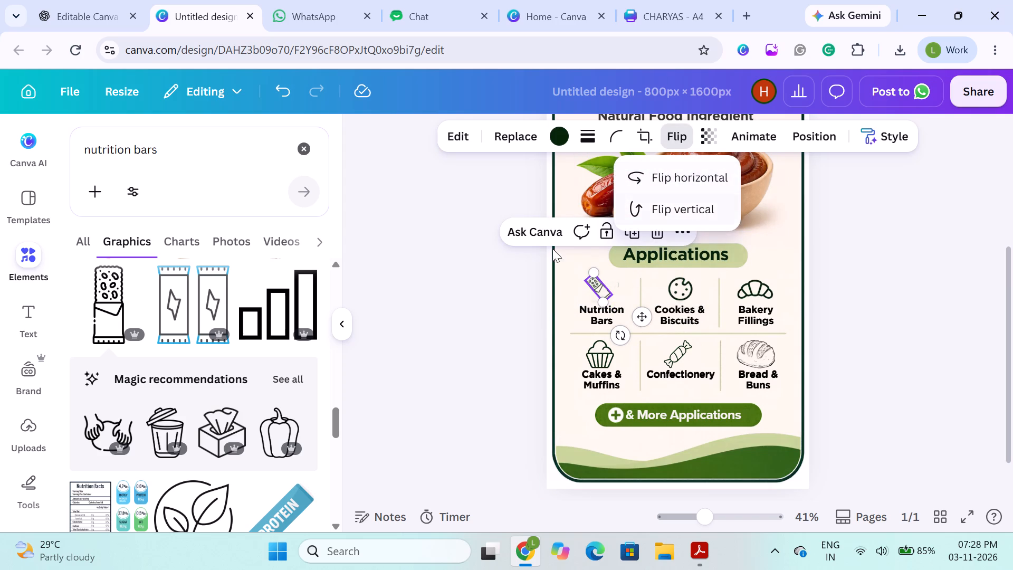
pyautogui.click(441, 318)
pyautogui.click(600, 283)
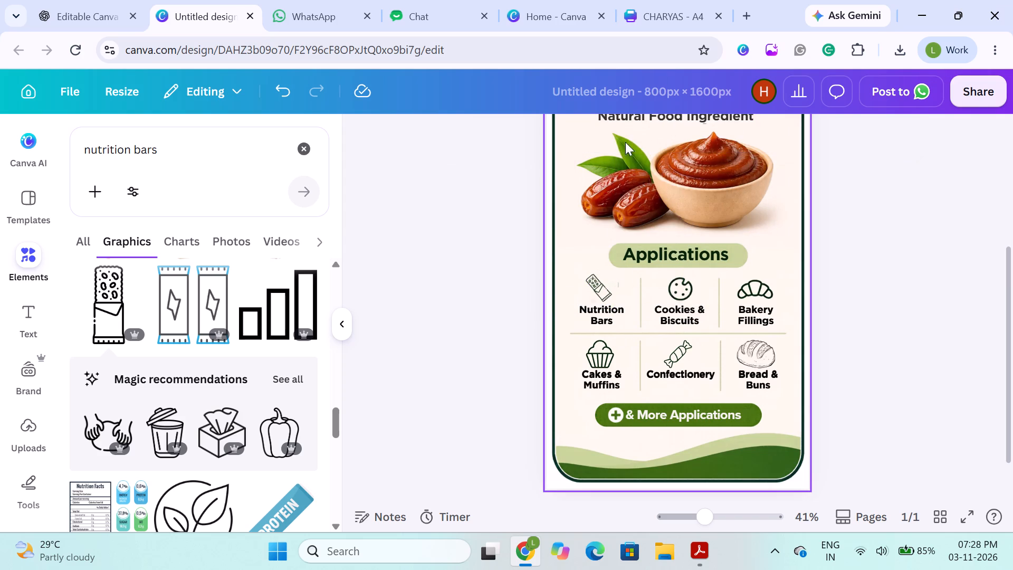
pyautogui.click(603, 294)
pyautogui.moveTo(622, 335); pyautogui.dragTo(541, 336)
pyautogui.click(486, 297)
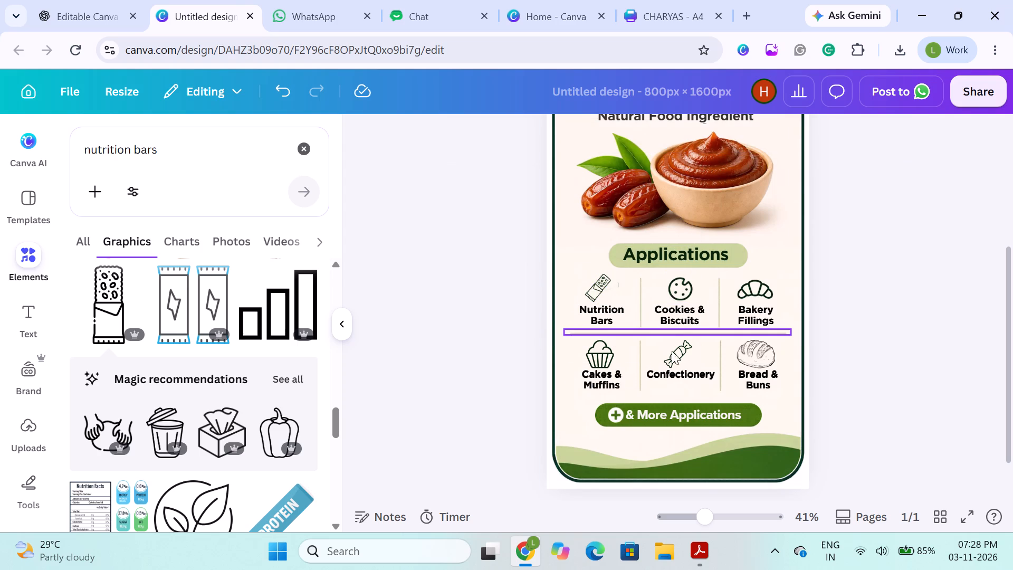
# Recolour the bread icon above the Bread & Buns label to dark green #062408.
pyautogui.click(688, 354)
pyautogui.click(747, 361)
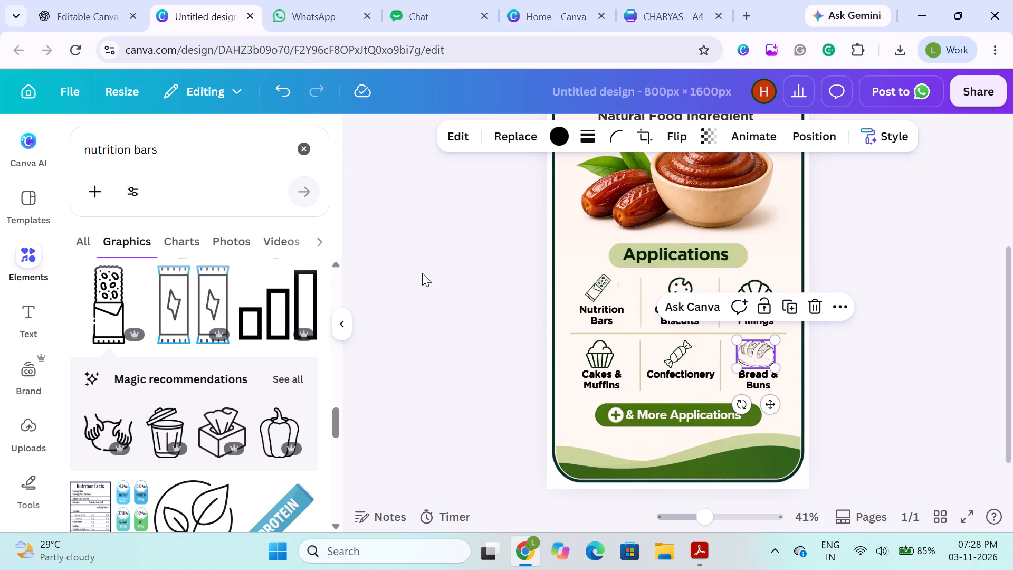
pyautogui.click(563, 141)
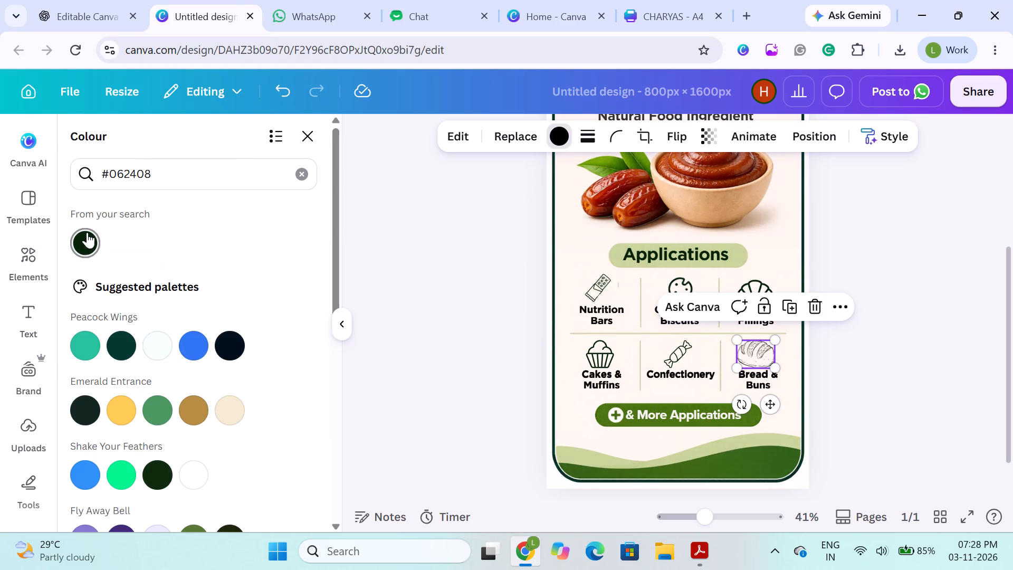
pyautogui.click(87, 232)
pyautogui.click(411, 321)
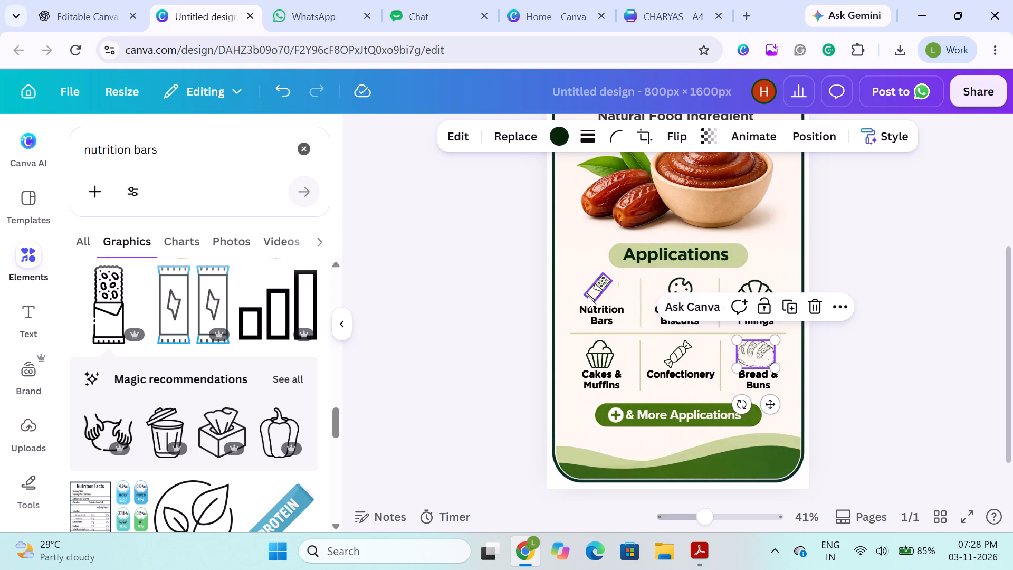
# Select the cookie icon above the Cookies & Biscuits label and search the elements for "biscuit".
pyautogui.click(587, 295)
pyautogui.click(678, 293)
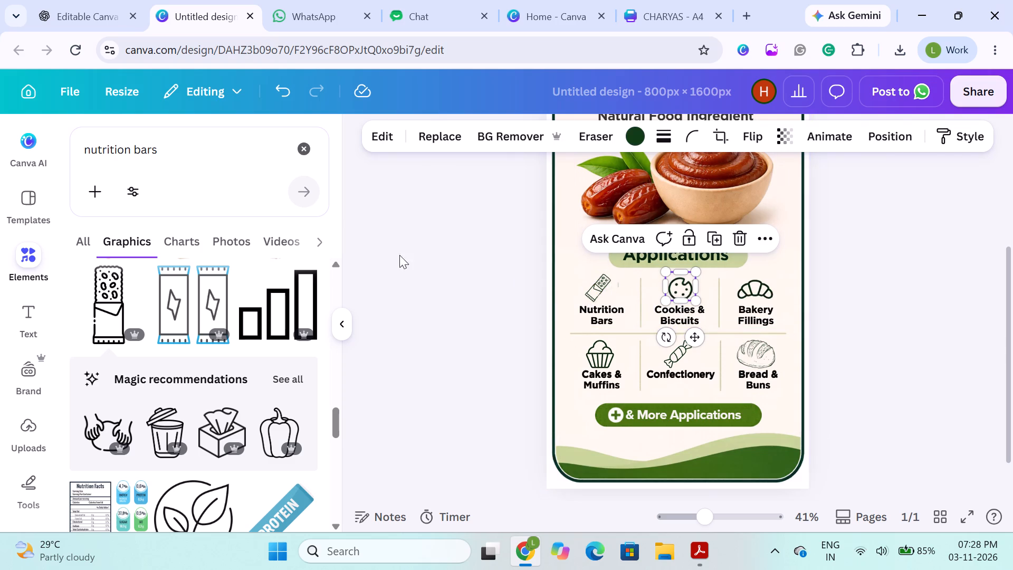
pyautogui.click(302, 149)
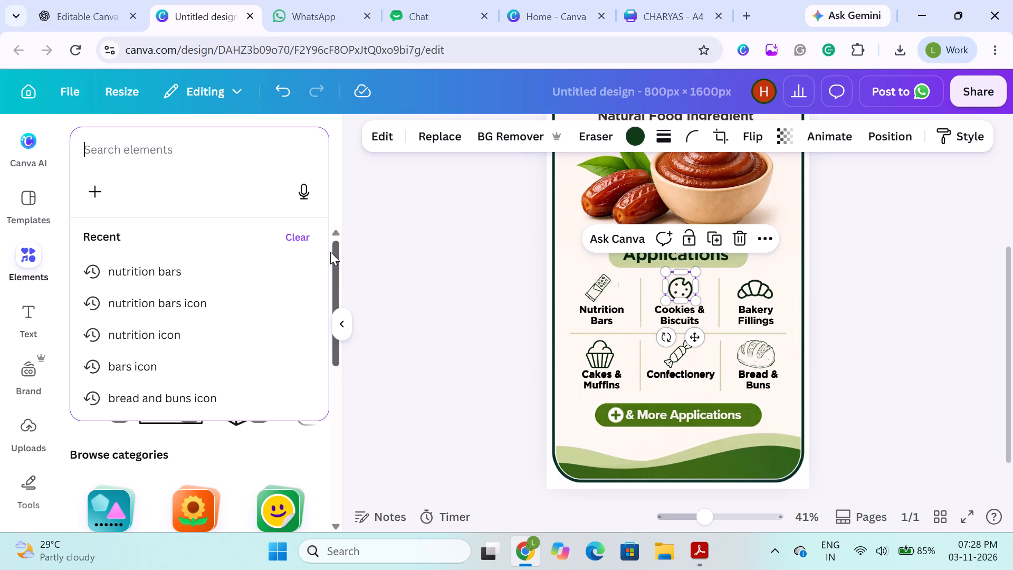
pyautogui.write('bi')
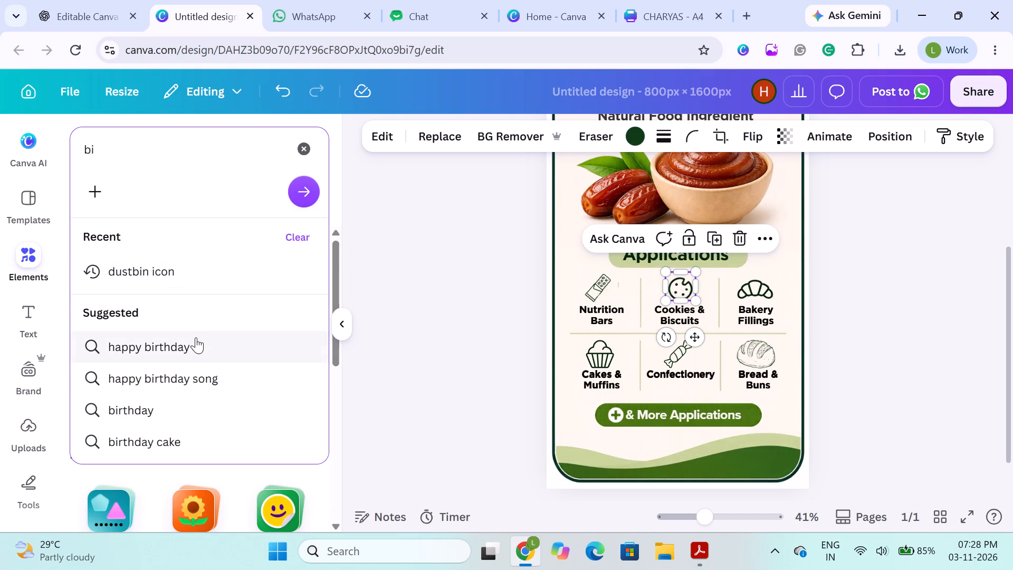
pyautogui.press('s')
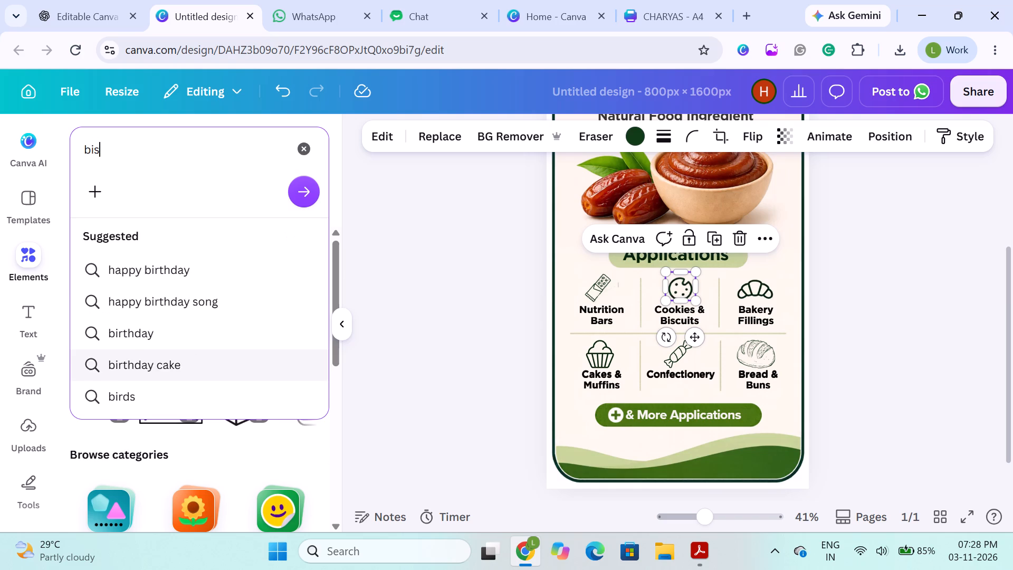
pyautogui.write('cu')
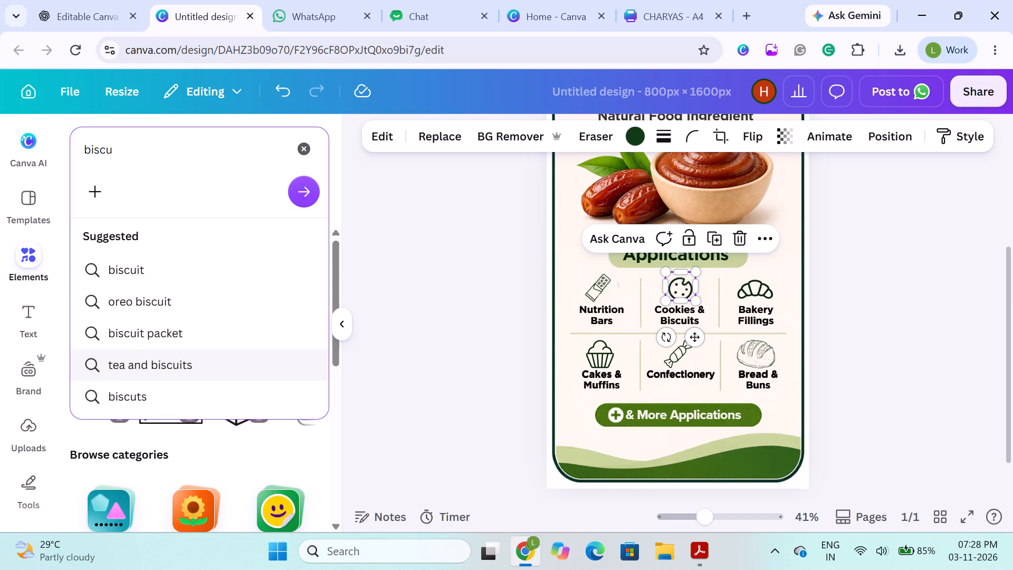
pyautogui.click(155, 266)
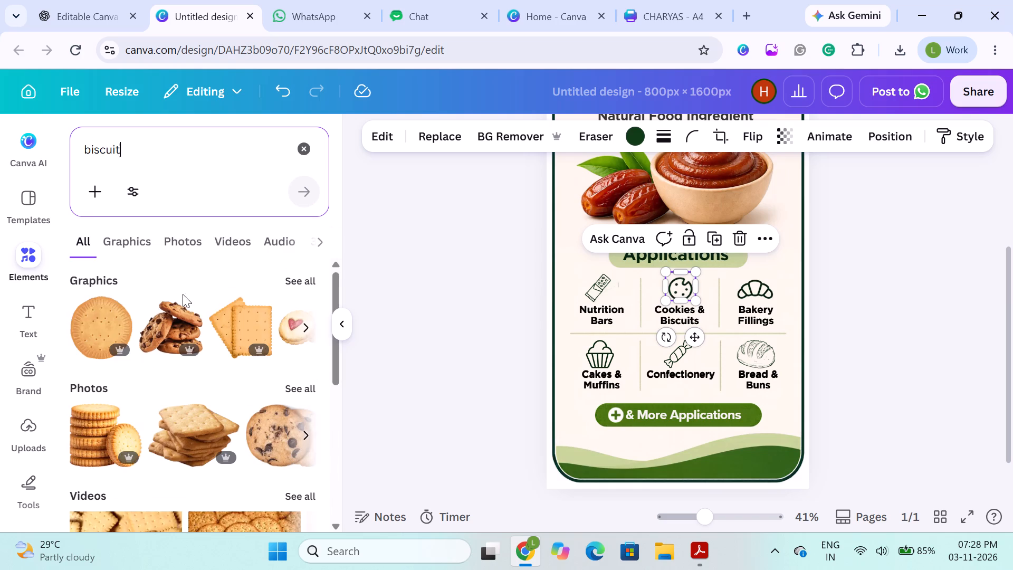
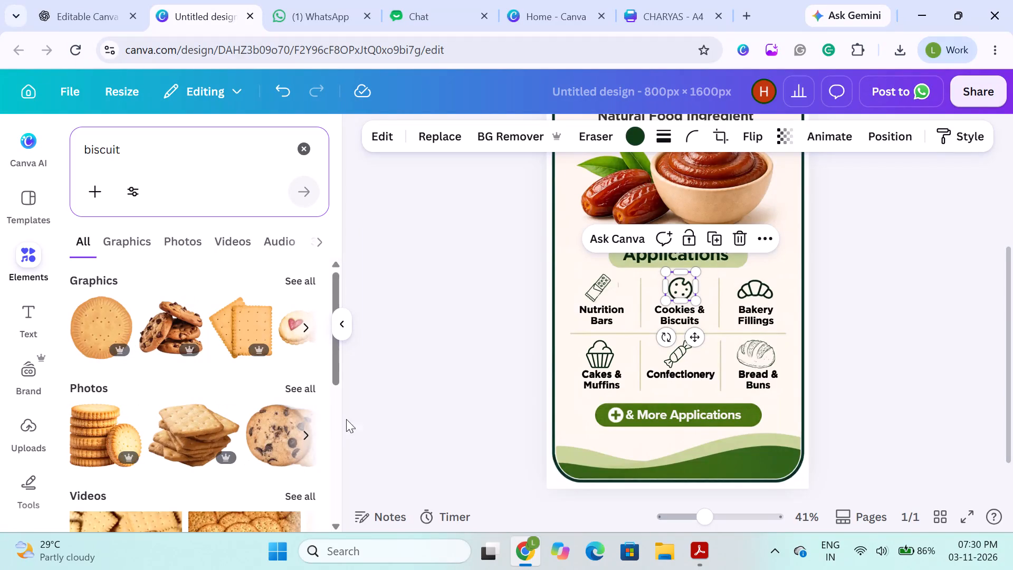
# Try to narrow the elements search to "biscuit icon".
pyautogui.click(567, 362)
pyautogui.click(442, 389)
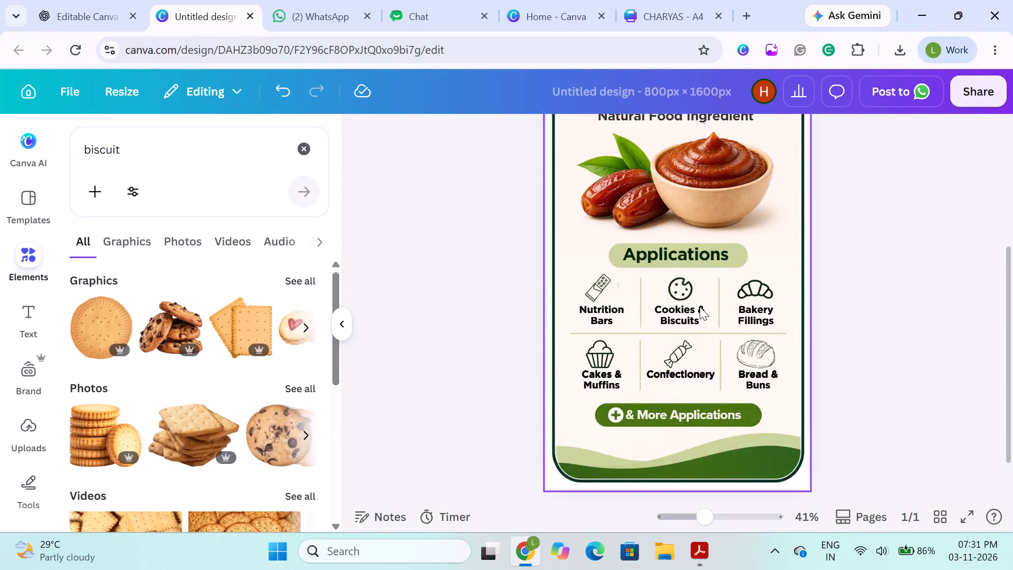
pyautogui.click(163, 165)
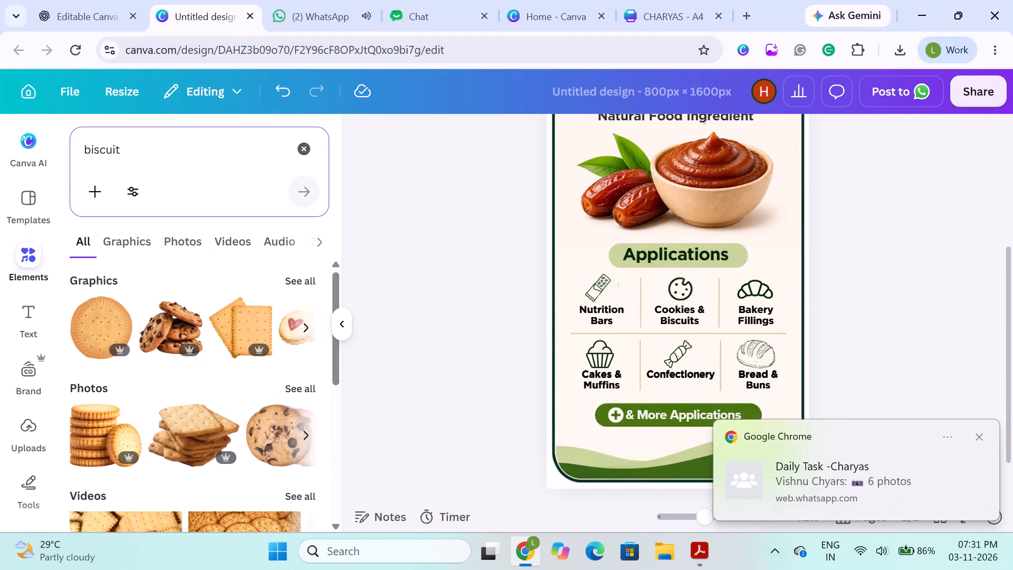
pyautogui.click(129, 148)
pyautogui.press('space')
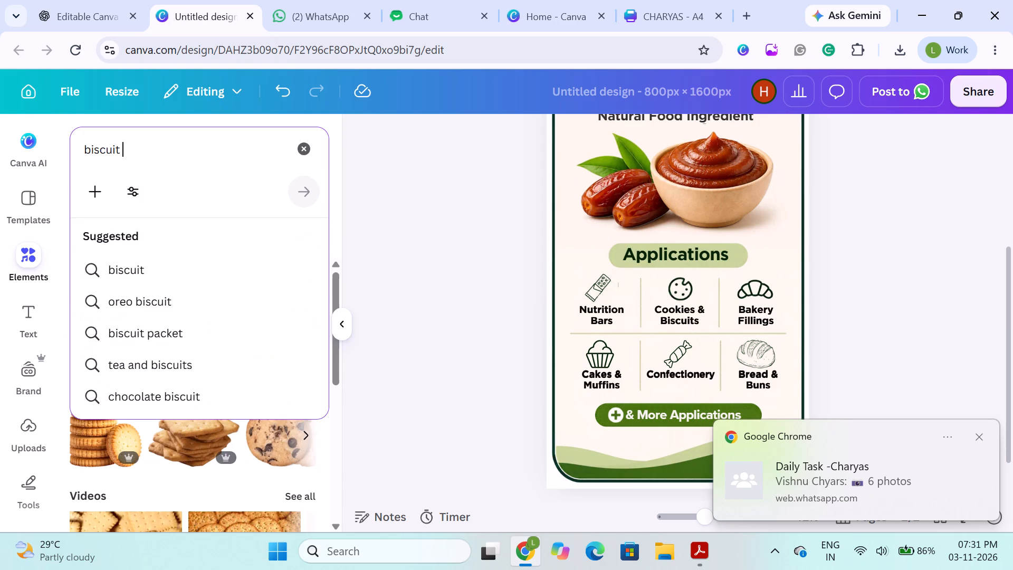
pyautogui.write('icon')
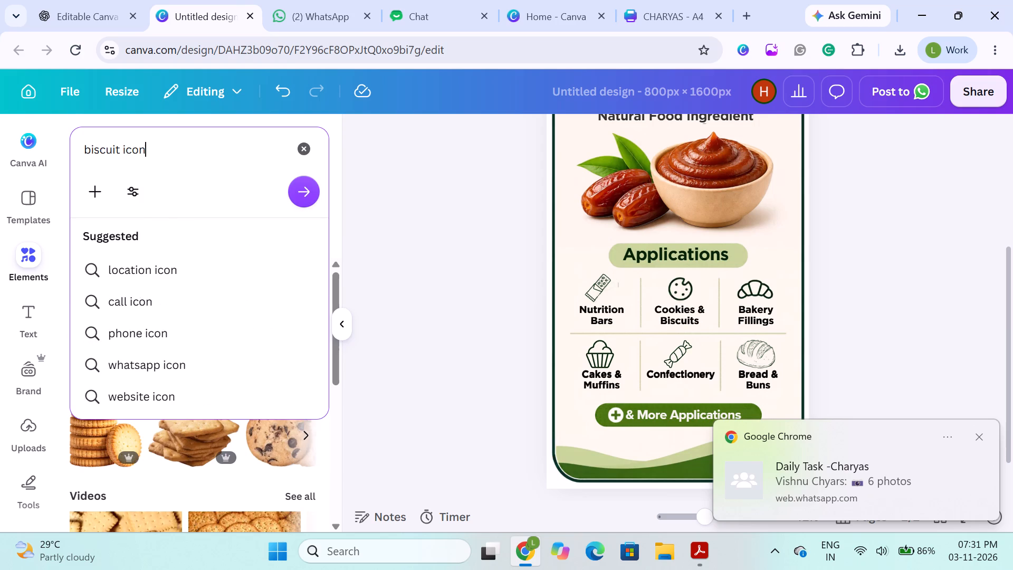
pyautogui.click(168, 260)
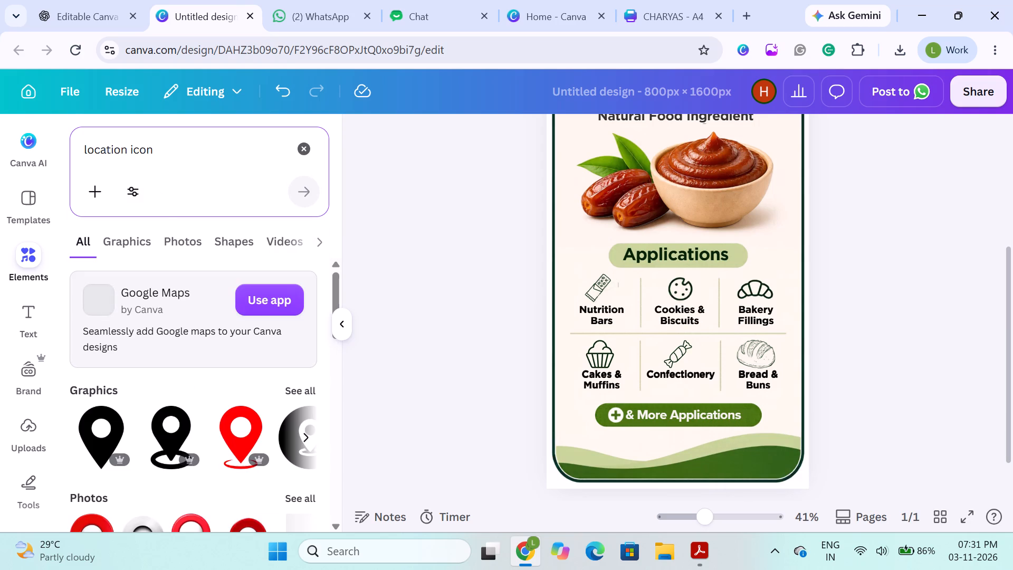
# Search the elements for "biscuits icon" and browse the graphics for a suitable line-style biscuit.
pyautogui.moveTo(127, 151); pyautogui.dragTo(67, 158)
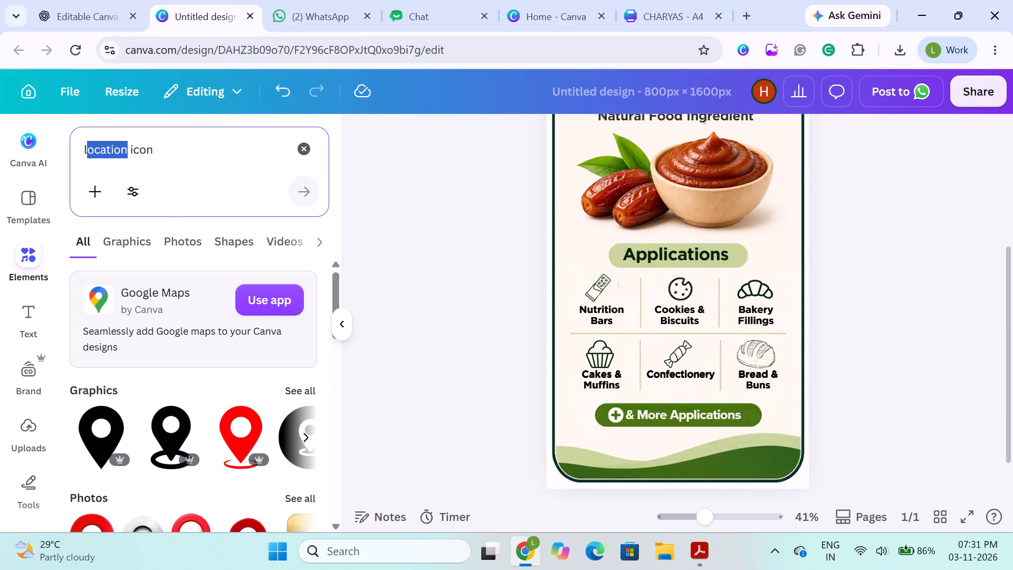
pyautogui.press('b')
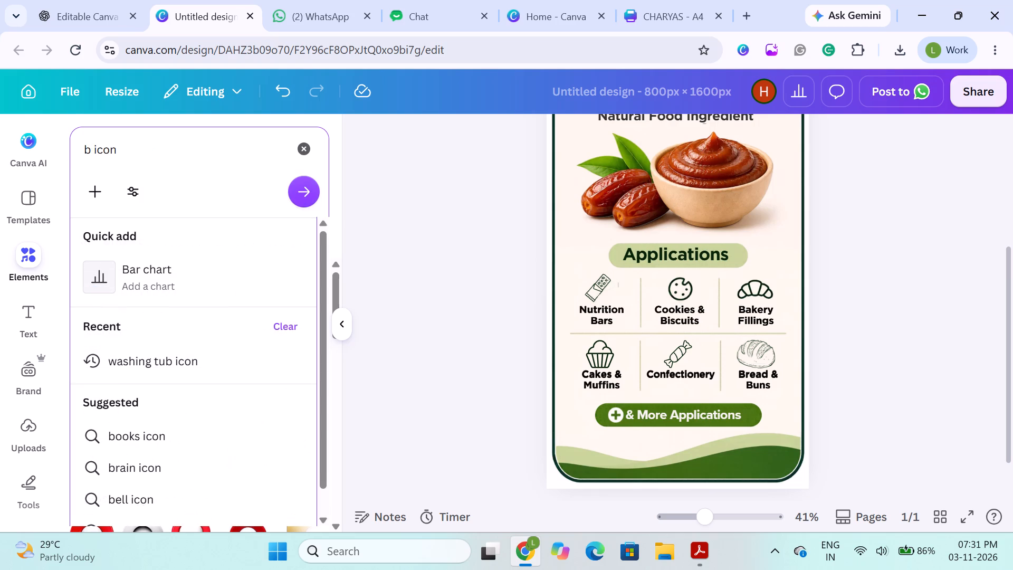
pyautogui.write('is')
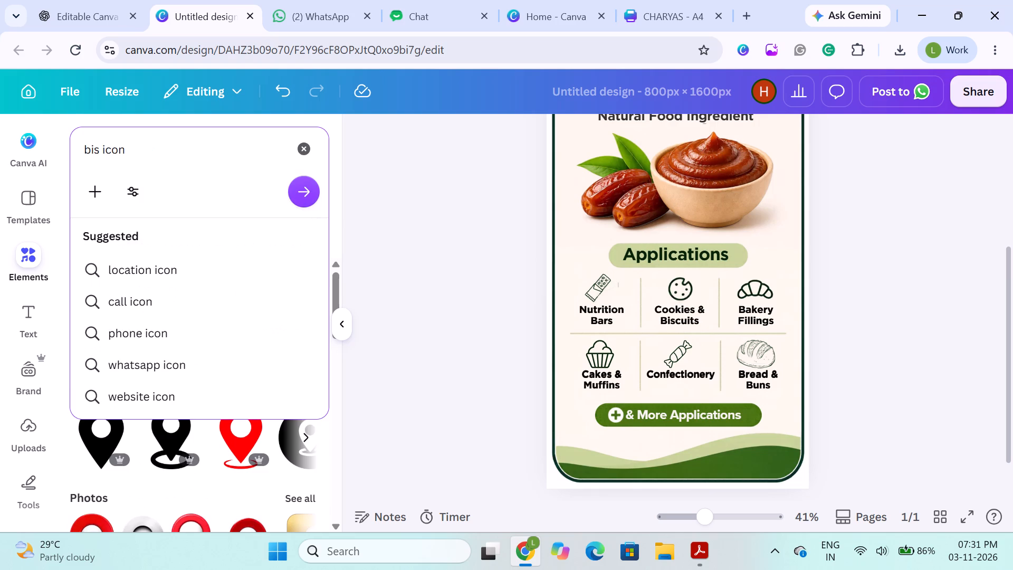
pyautogui.write('cu')
pyautogui.write('its')
pyautogui.press('Return')
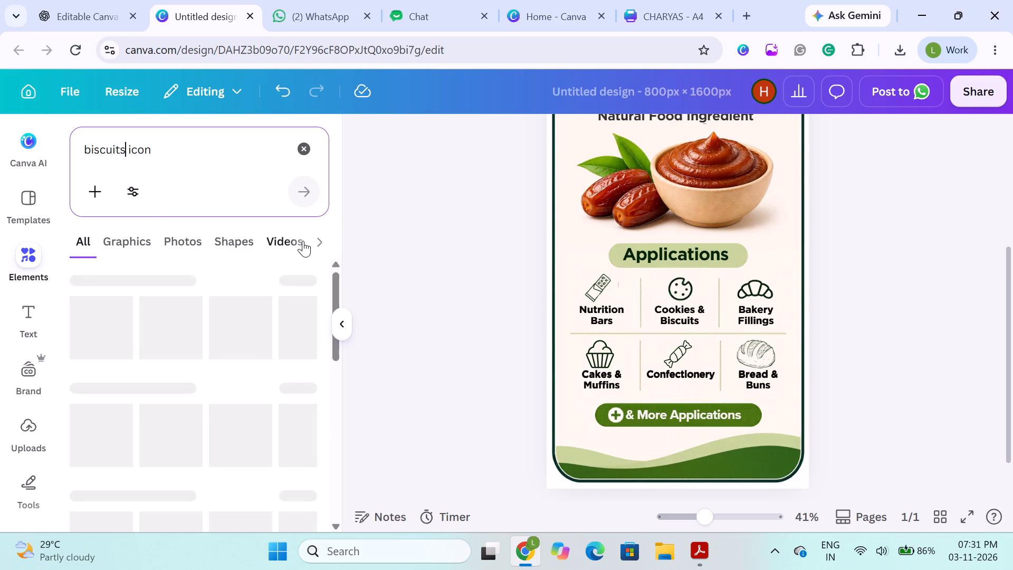
pyautogui.hscroll(-3, 190, 360)
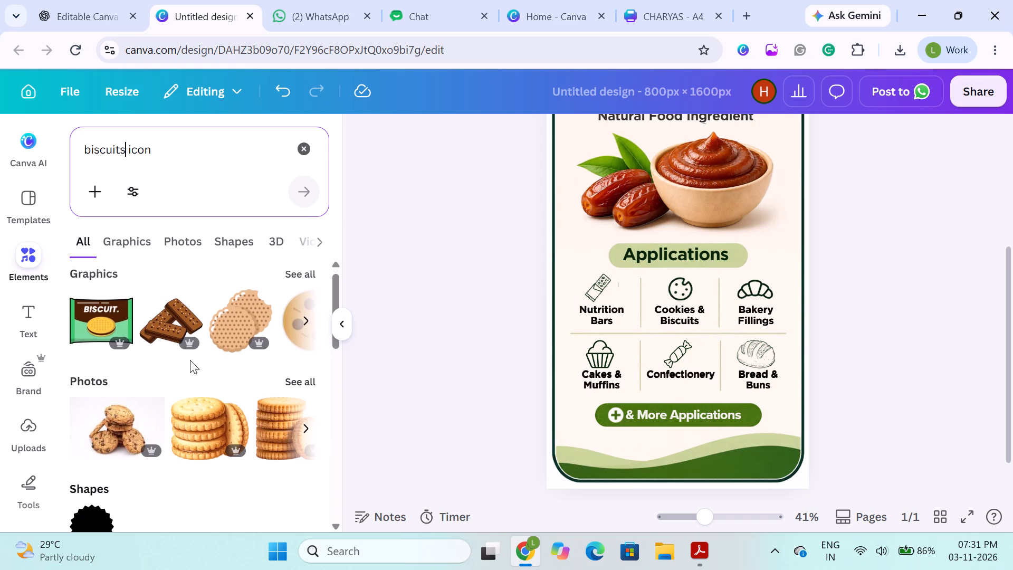
pyautogui.hscroll(-4, 179, 326)
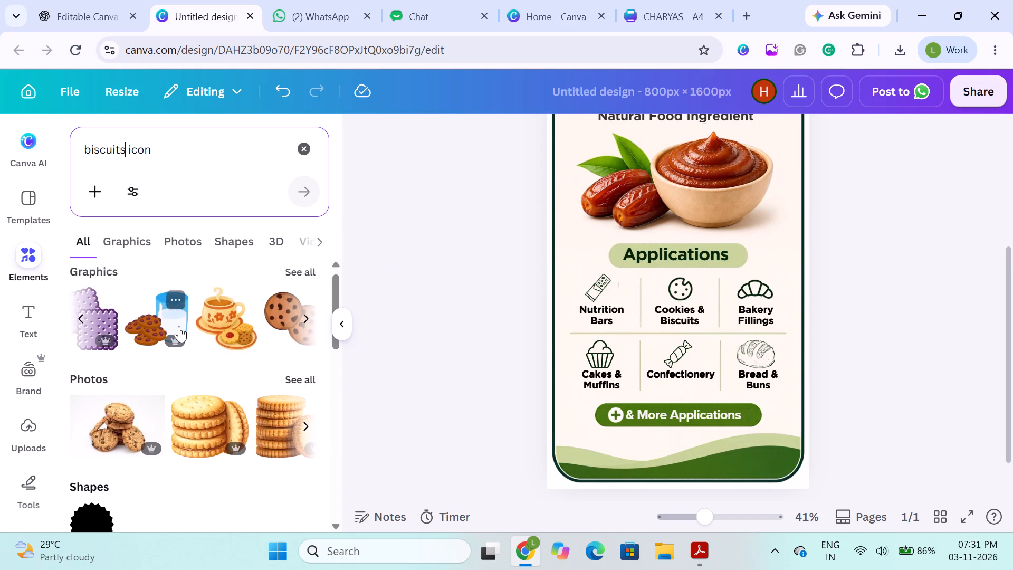
pyautogui.hscroll(-5, 179, 326)
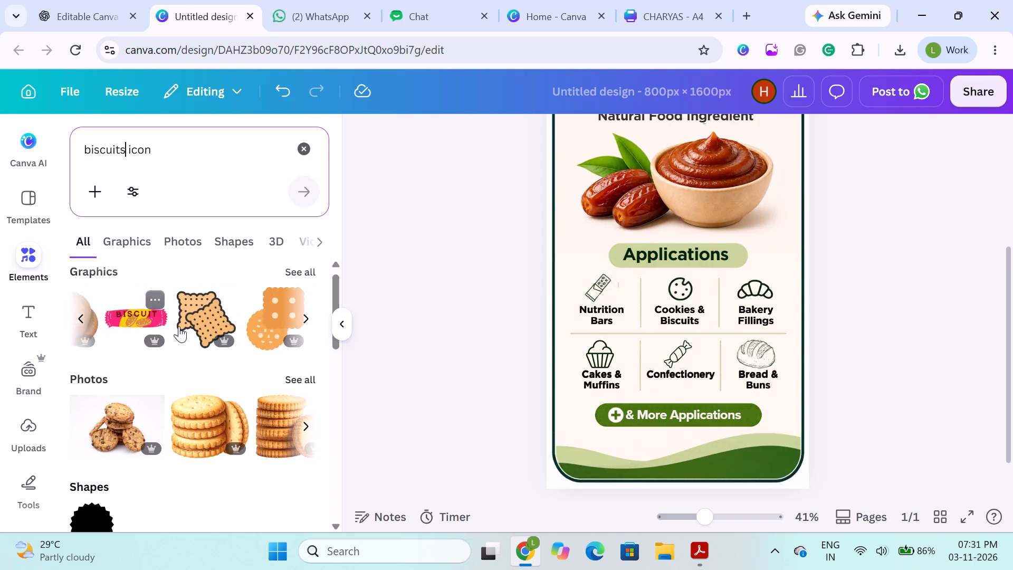
pyautogui.hscroll(-3, 179, 326)
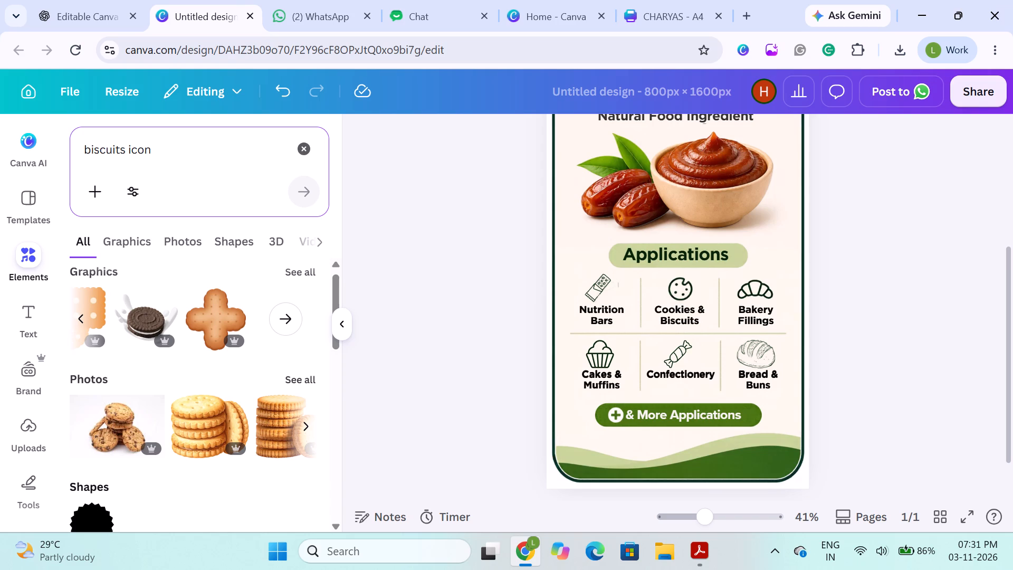
# Change the elements search to "cookies icon".
pyautogui.press('BackSpace')
pyautogui.press('BackSpace')
pyautogui.press('BackSpace')
pyautogui.press('BackSpace')
pyautogui.press('BackSpace')
pyautogui.press('BackSpace')
pyautogui.press('BackSpace')
pyautogui.press('BackSpace')
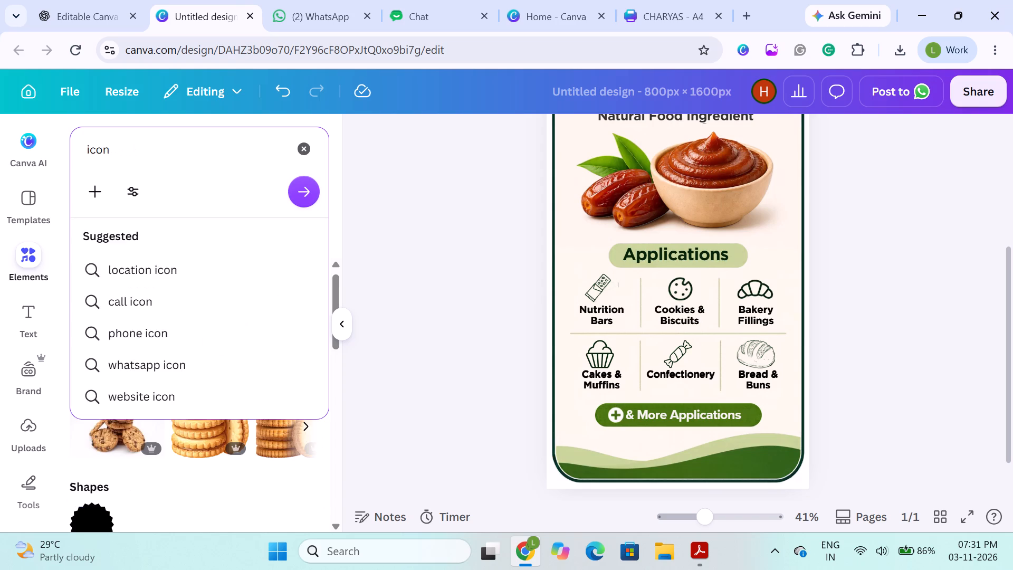
pyautogui.press('c')
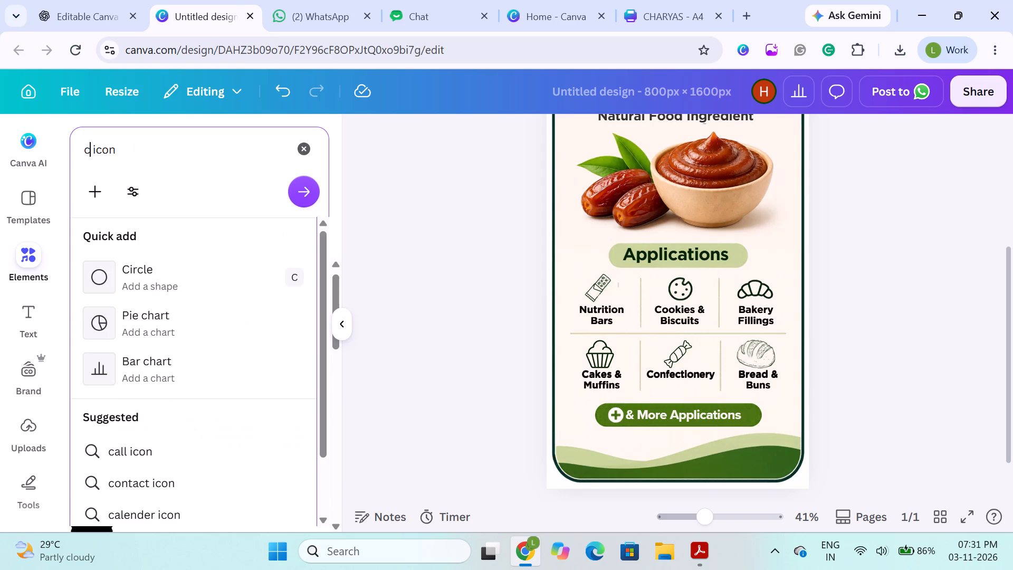
pyautogui.write('oo')
pyautogui.write('kie')
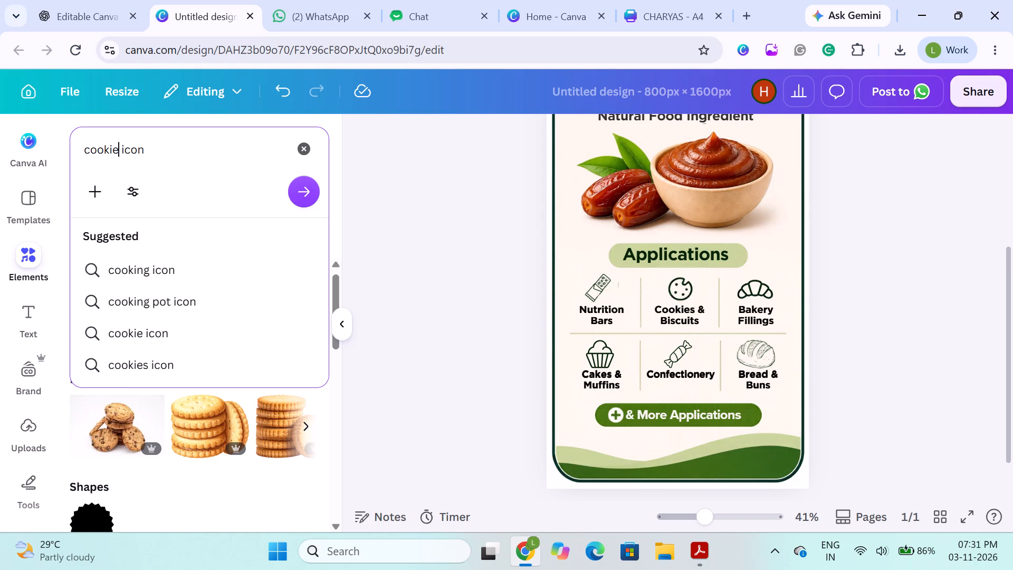
pyautogui.press('s')
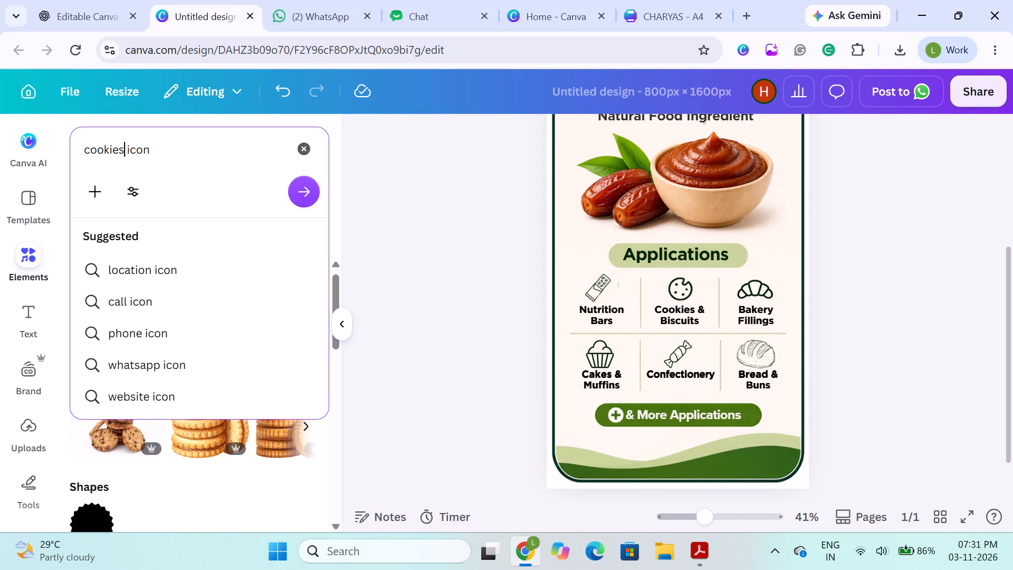
pyautogui.press('Return')
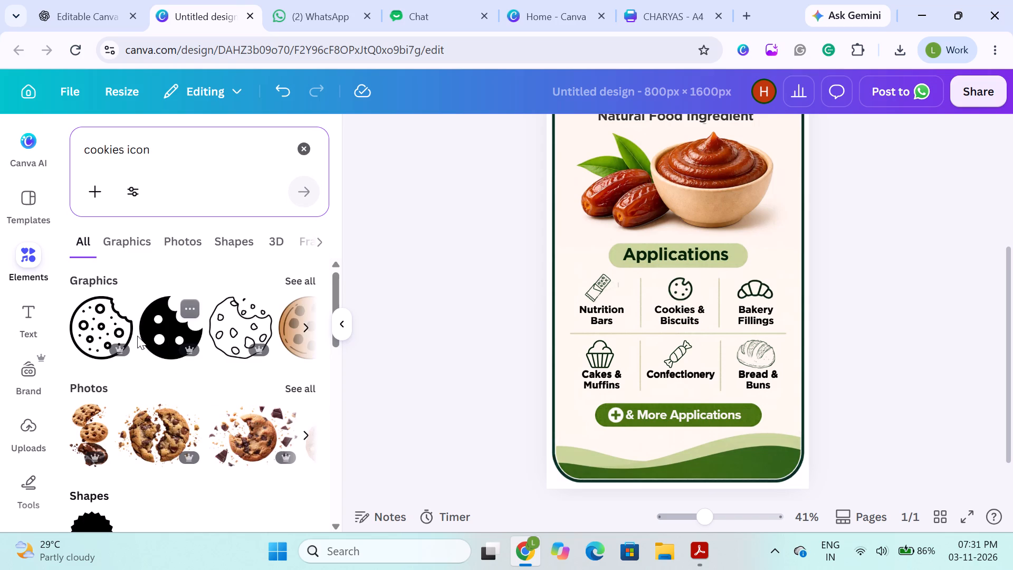
# Browse the cookie graphics and add the black outline round cookie with a bite and ring-shaped chips to the label.
pyautogui.hscroll(-4, 137, 336)
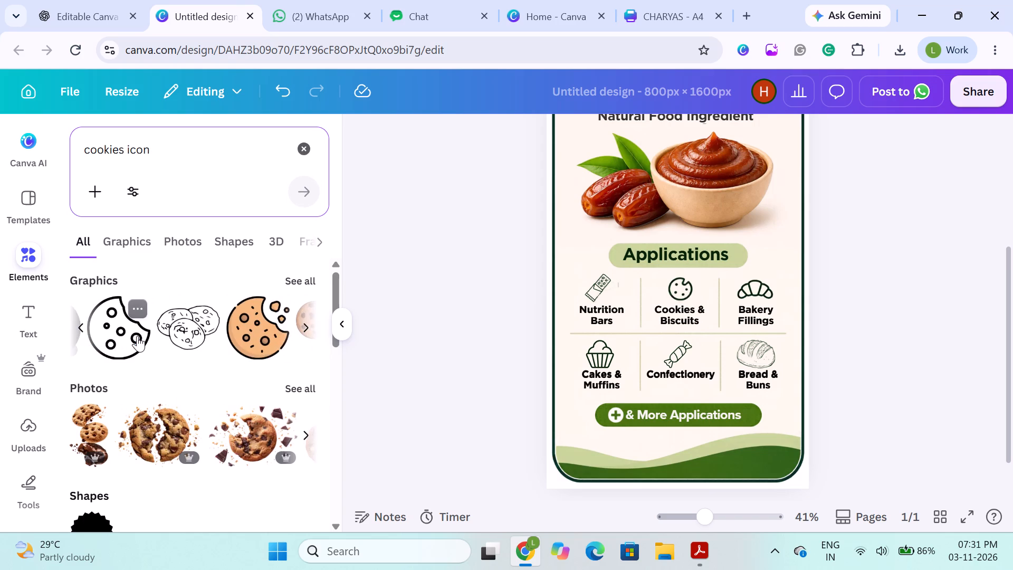
pyautogui.hscroll(-3, 137, 336)
pyautogui.hscroll(4, 137, 336)
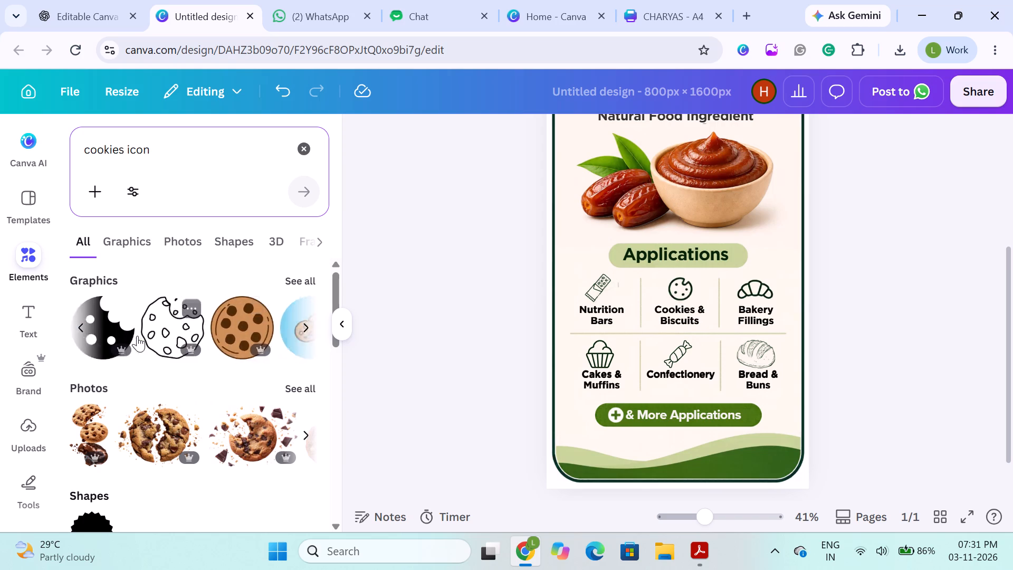
pyautogui.hscroll(2, 137, 336)
pyautogui.click(101, 337)
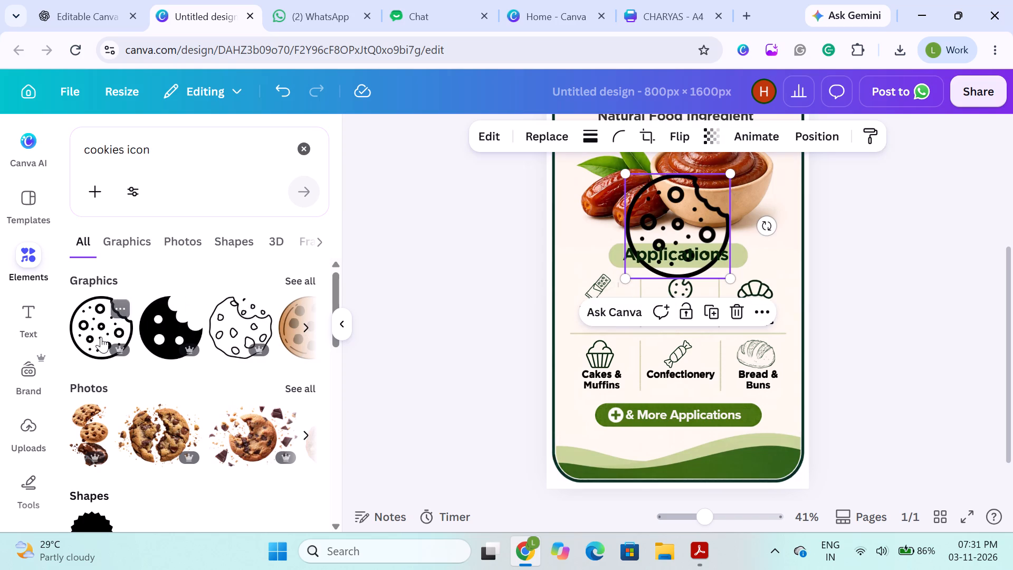
# Delete the old cookie icon above the Cookies & Biscuits label.
pyautogui.click(684, 286)
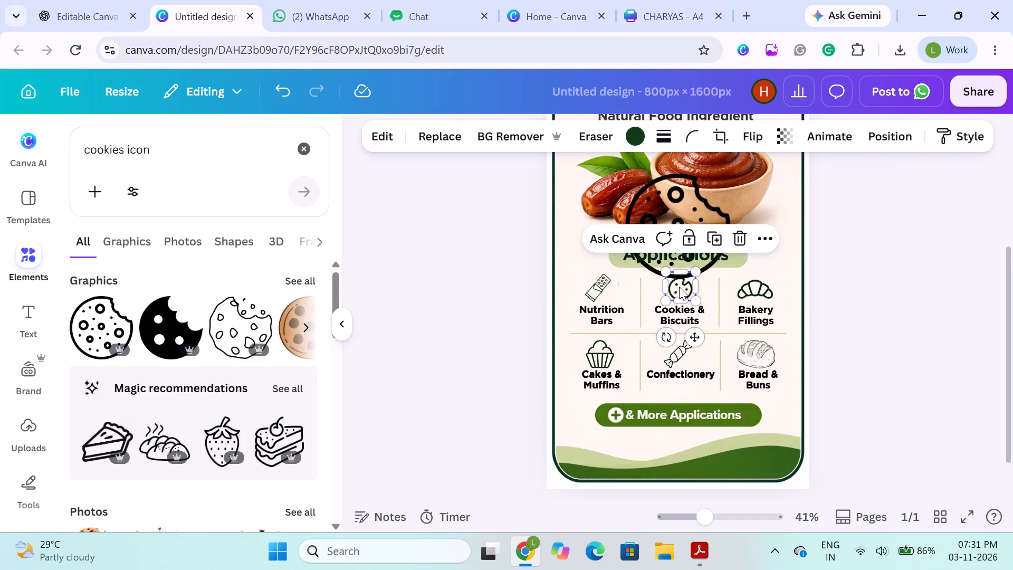
pyautogui.press('BackSpace')
# Recolour the new cookie graphic to dark green #062408.
pyautogui.click(689, 240)
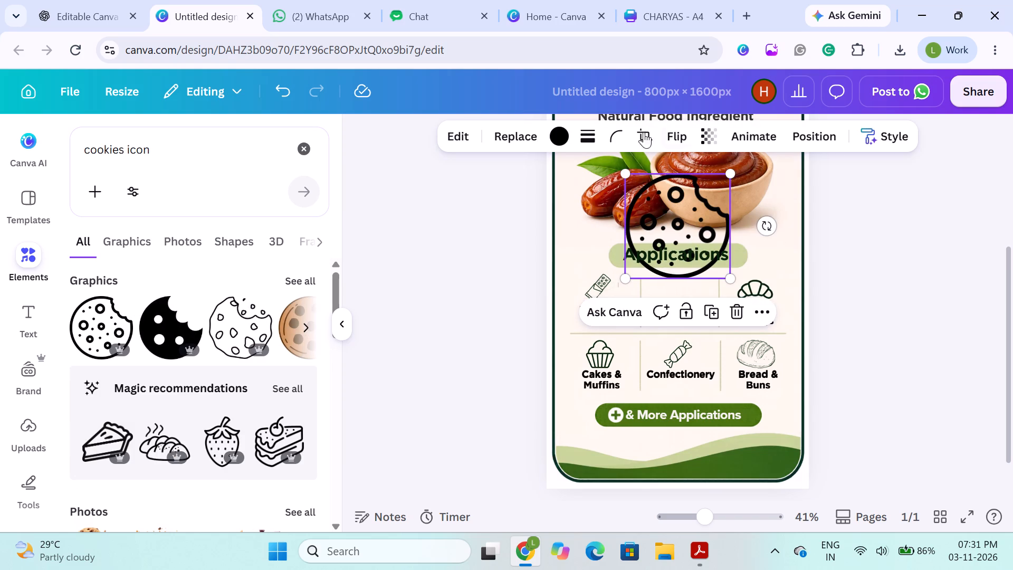
pyautogui.click(567, 139)
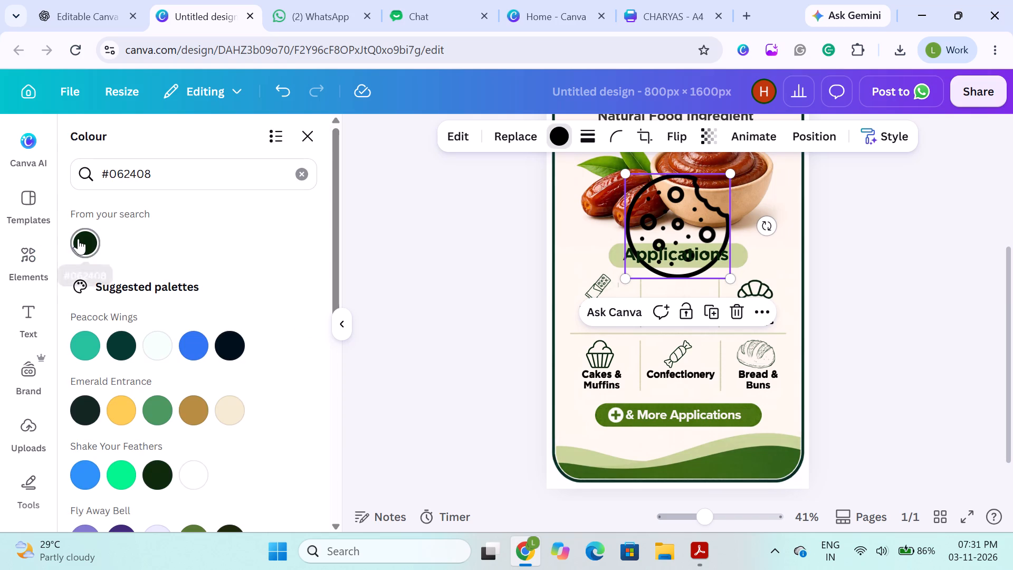
pyautogui.click(78, 239)
pyautogui.click(435, 207)
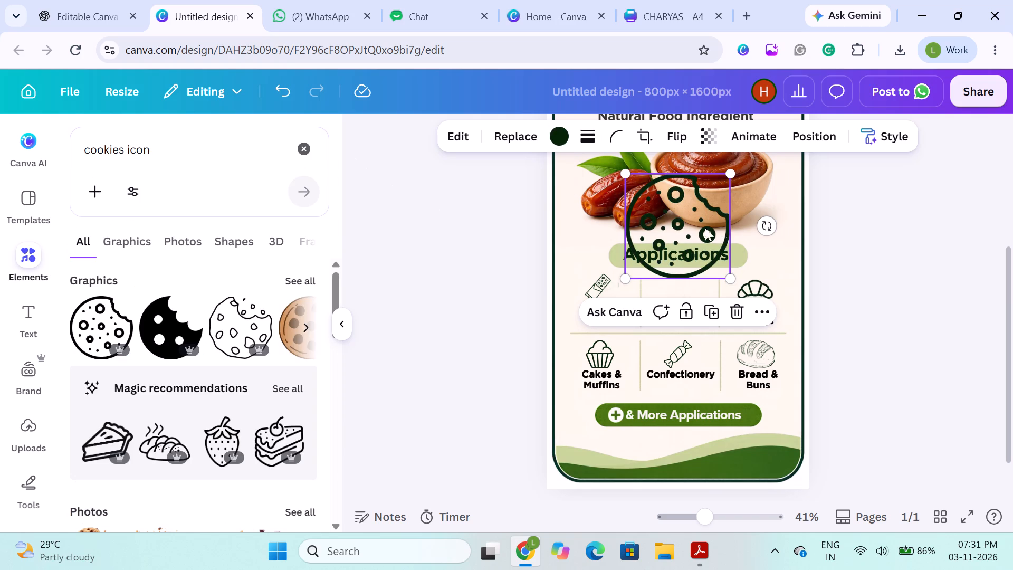
# Shrink the new cookie graphic to about 71 × 71 and centre it above the Cookies & Biscuits label.
pyautogui.moveTo(730, 175); pyautogui.dragTo(685, 219)
pyautogui.moveTo(657, 242); pyautogui.dragTo(679, 287)
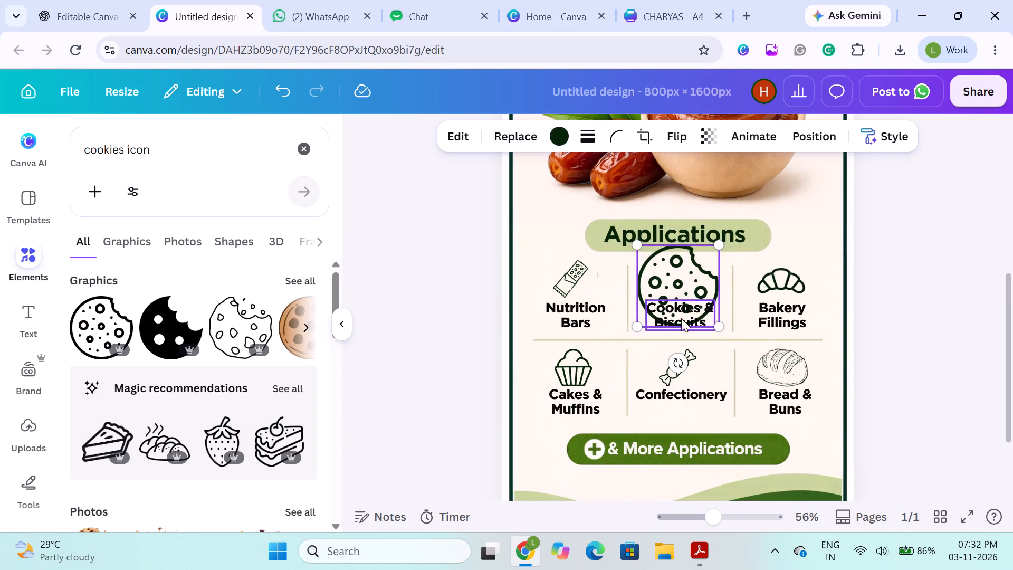
pyautogui.moveTo(717, 328); pyautogui.dragTo(674, 309)
pyautogui.moveTo(655, 274); pyautogui.dragTo(674, 279)
pyautogui.moveTo(703, 253); pyautogui.dragTo(691, 258)
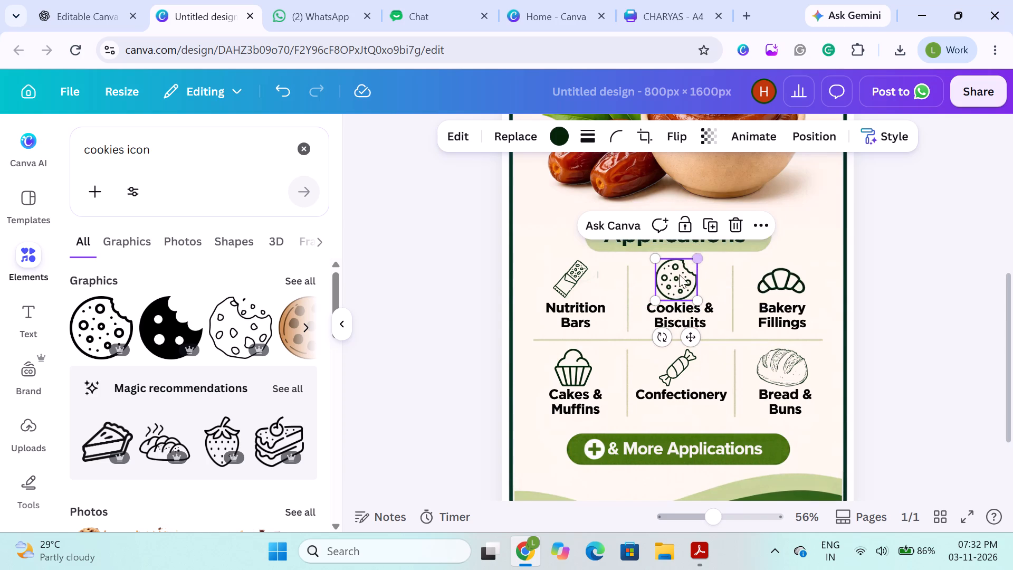
pyautogui.click(677, 280)
pyautogui.moveTo(702, 294); pyautogui.dragTo(697, 293)
pyautogui.moveTo(661, 260); pyautogui.dragTo(666, 268)
pyautogui.click(681, 280)
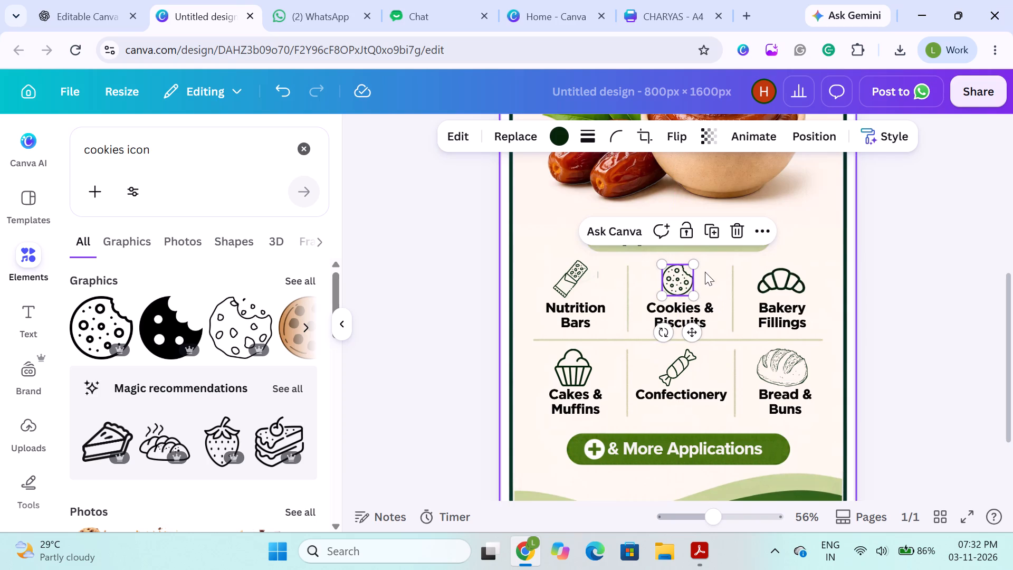
pyautogui.click(678, 280)
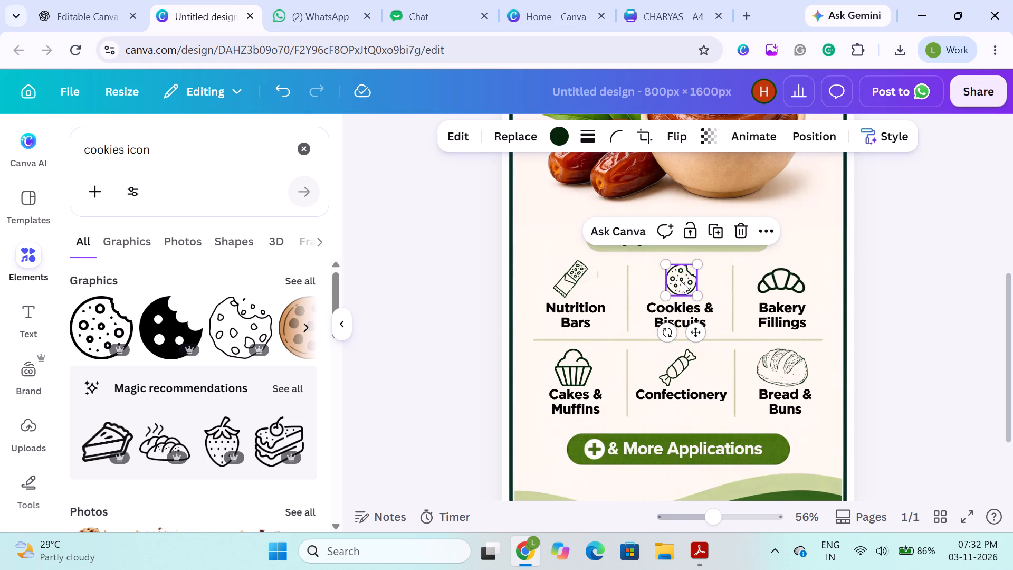
pyautogui.click(664, 269)
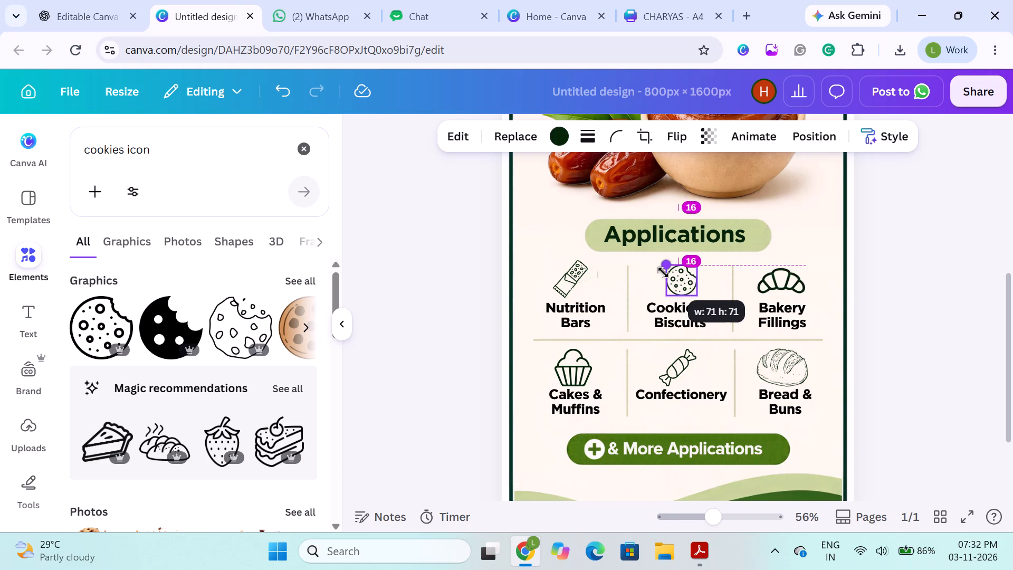
pyautogui.click(678, 286)
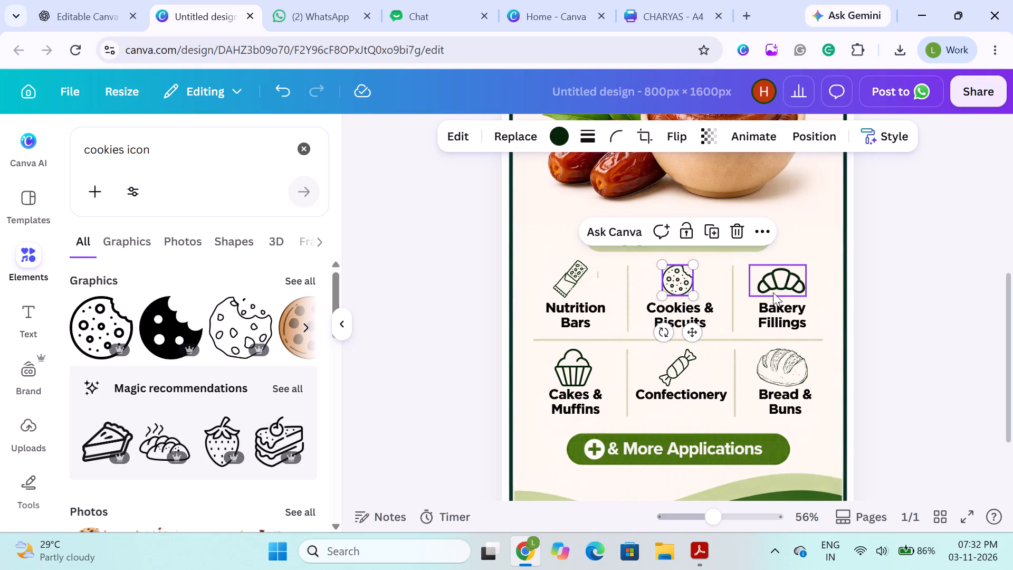
# Search the elements library for "Bakery icon" and browse the graphics for a replacement for the croissant icon above Bakery Fillings.
pyautogui.click(773, 292)
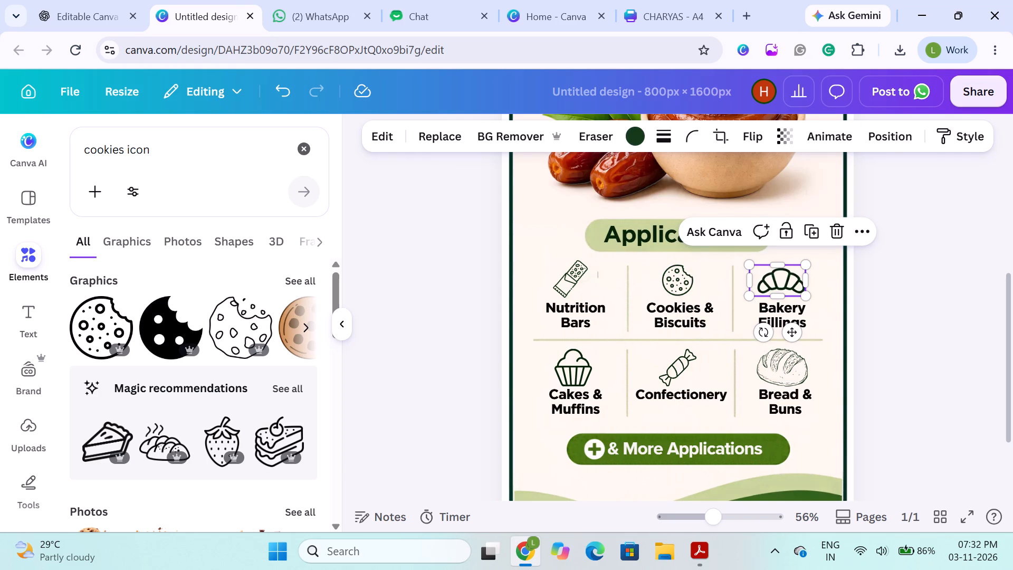
pyautogui.moveTo(124, 149); pyautogui.dragTo(55, 170)
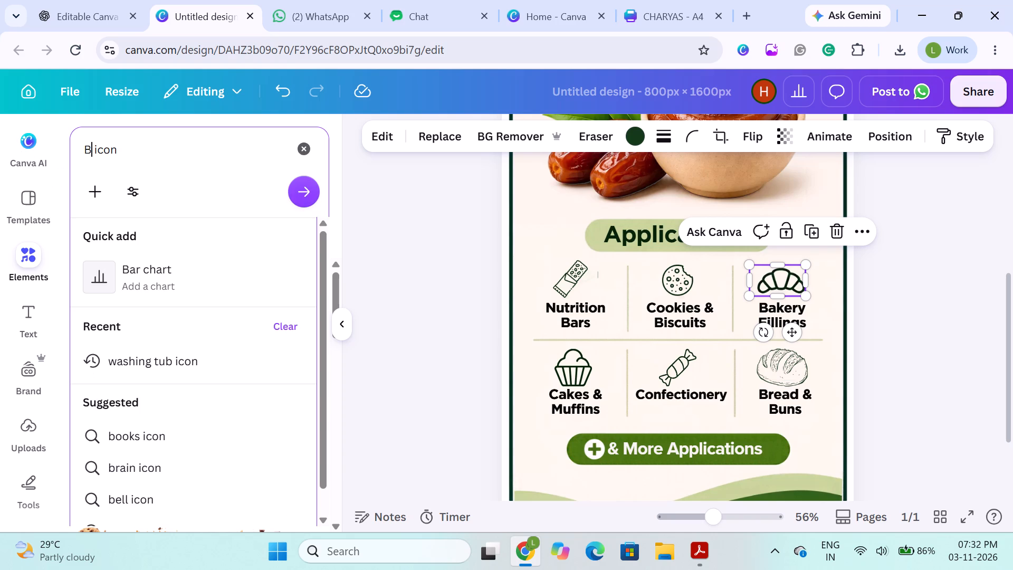
pyautogui.press('a')
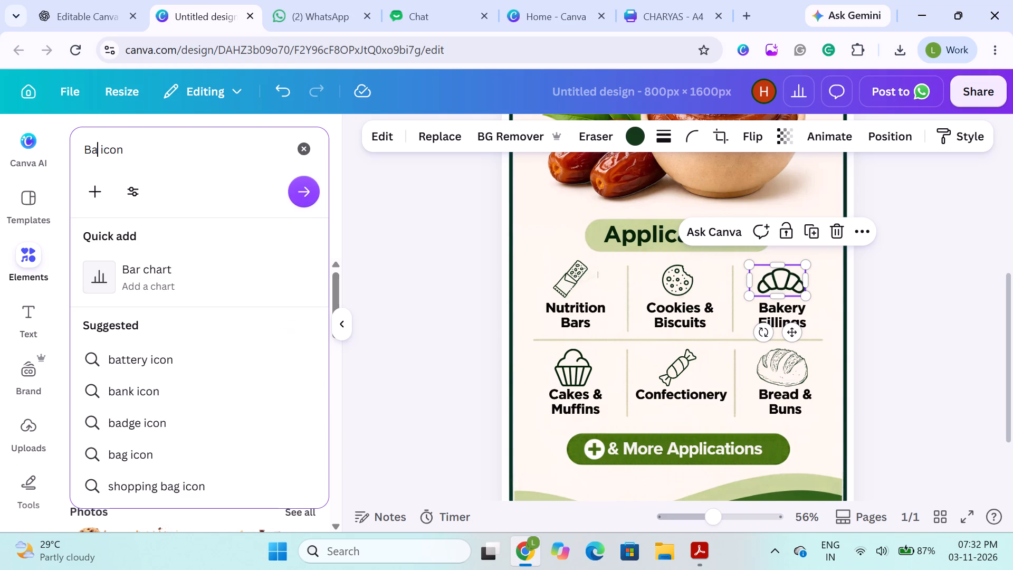
pyautogui.write('kery')
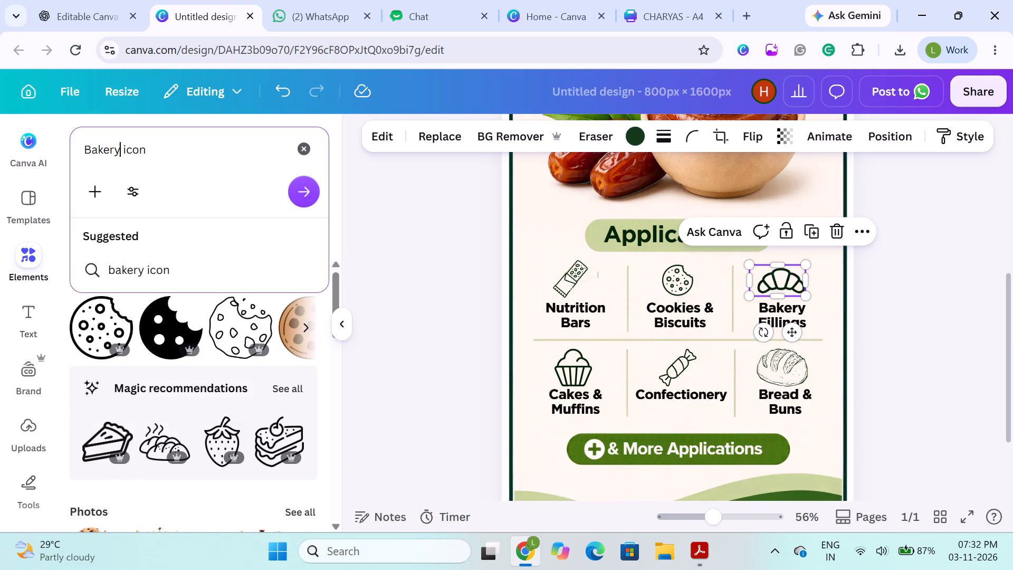
pyautogui.click(310, 188)
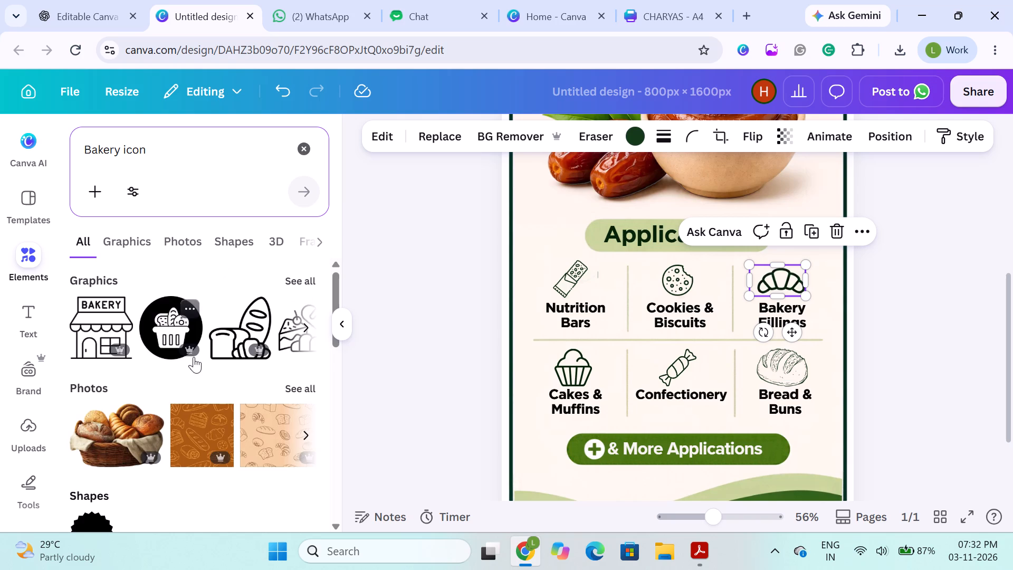
pyautogui.hscroll(-4, 194, 357)
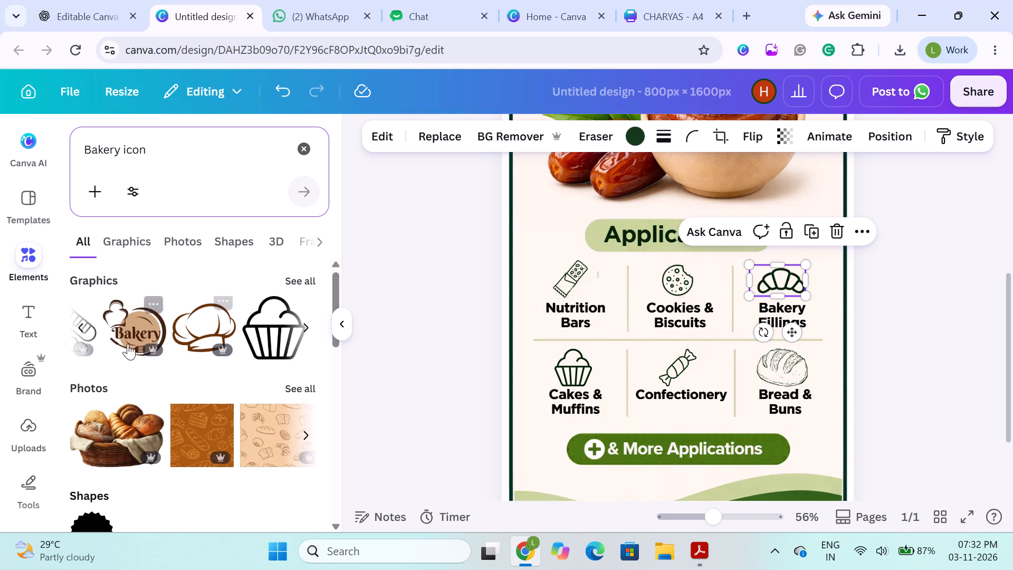
pyautogui.hscroll(-2, 141, 344)
pyautogui.hscroll(-2, 264, 331)
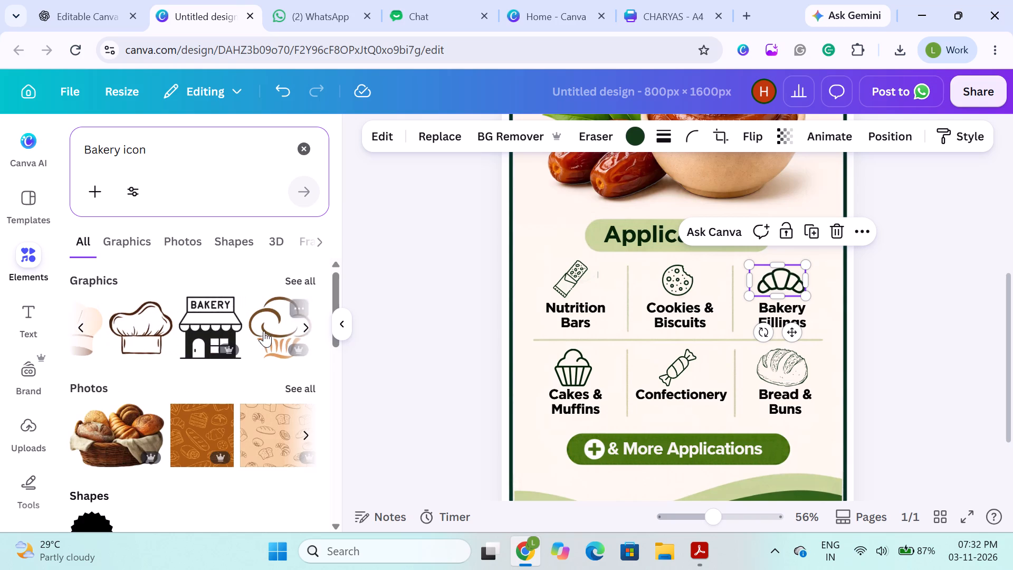
pyautogui.hscroll(-3, 264, 331)
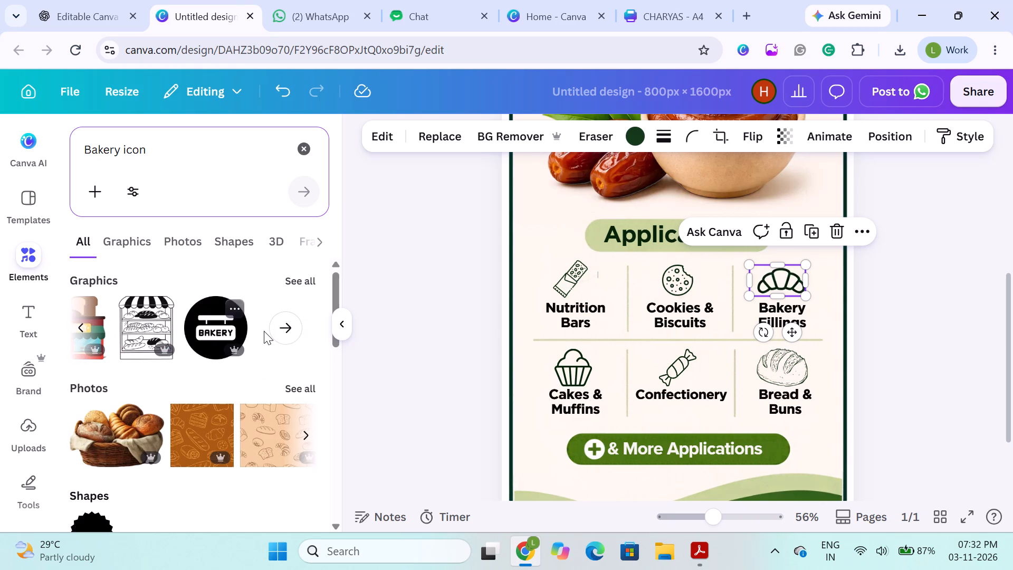
pyautogui.hscroll(-1, 264, 331)
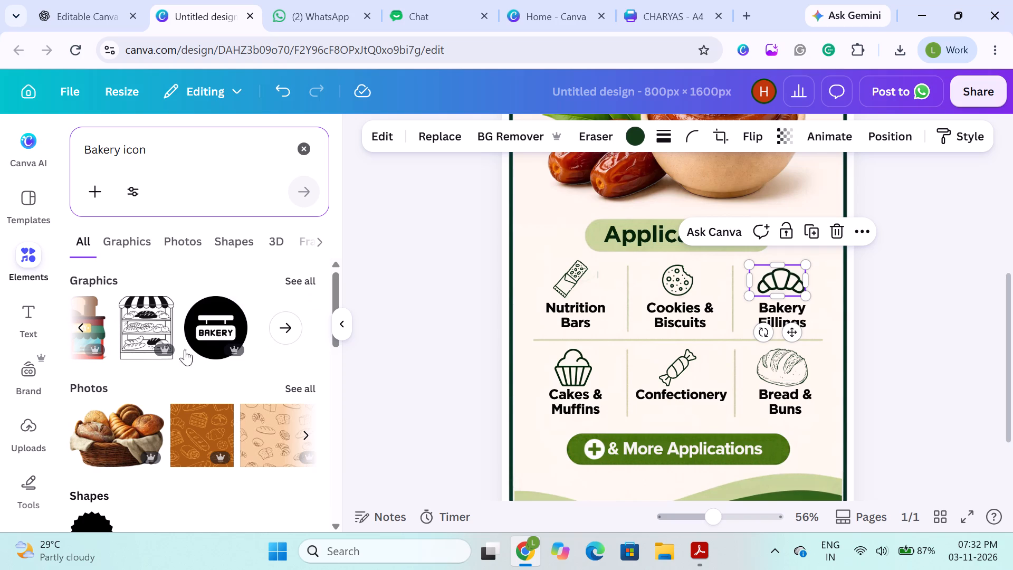
pyautogui.hscroll(8, 171, 348)
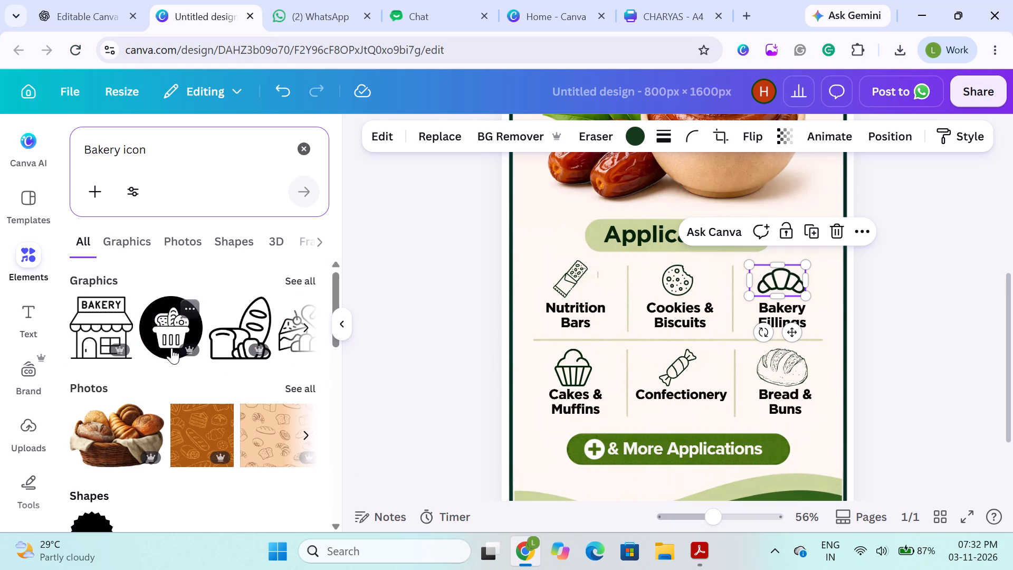
# Refine the elements search to "Bakery fillings icon" and browse the graphics for a suitable Bakery Fillings icon.
pyautogui.click(118, 150)
pyautogui.press('space')
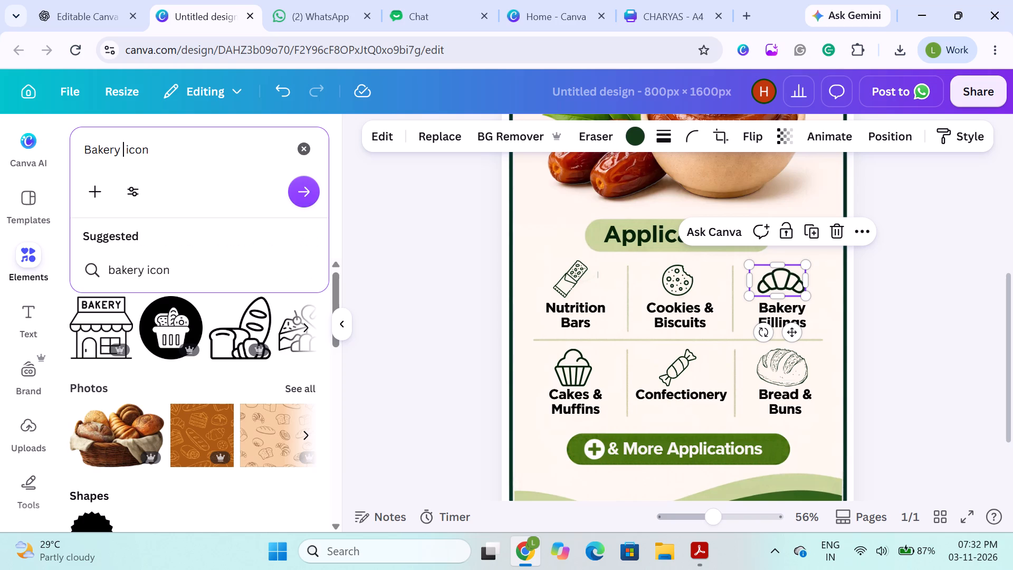
pyautogui.write('fill')
pyautogui.write('ings')
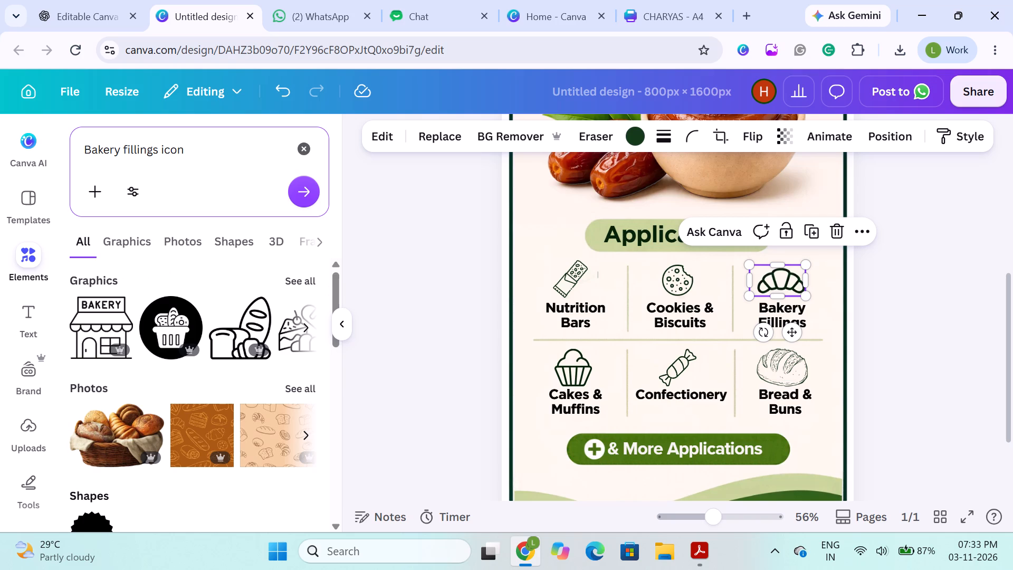
pyautogui.click(311, 189)
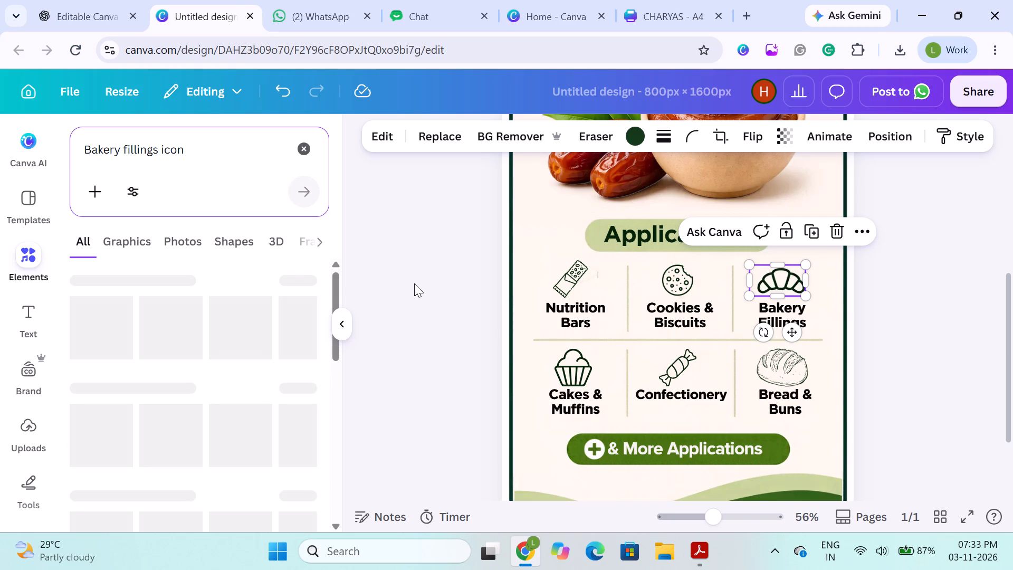
pyautogui.hscroll(-2, 219, 331)
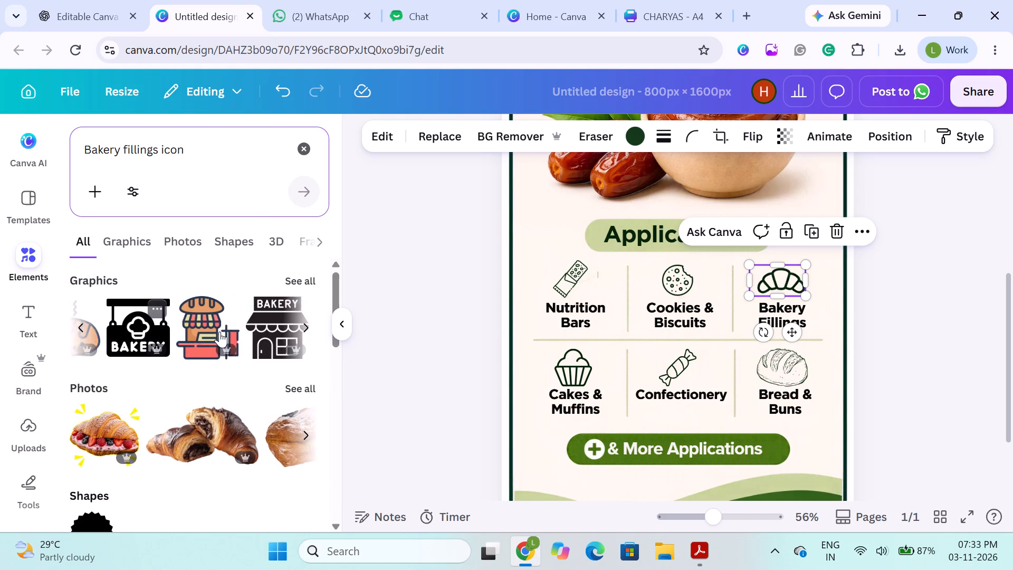
pyautogui.hscroll(-3, 219, 331)
pyautogui.hscroll(4, 219, 331)
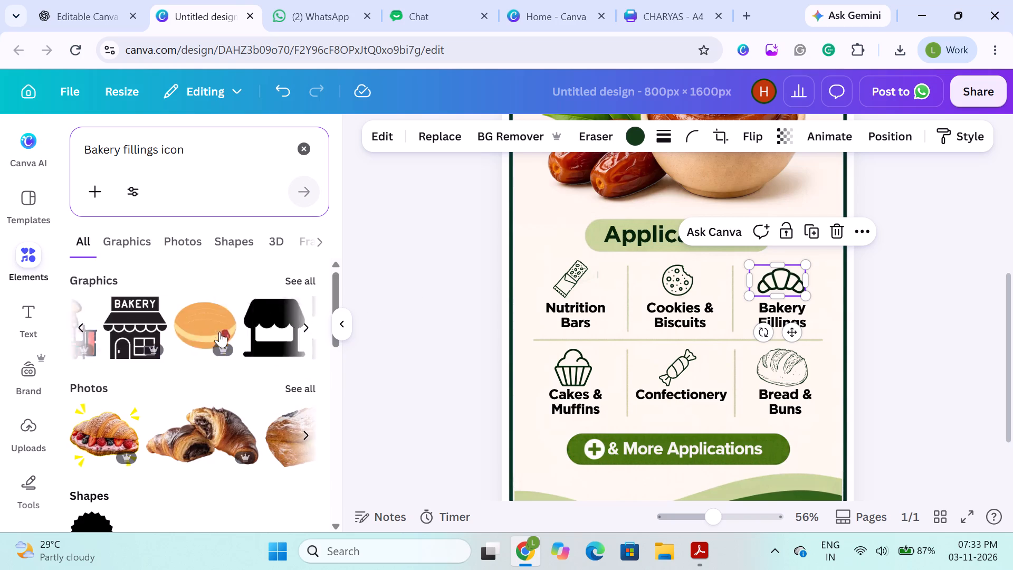
pyautogui.hscroll(3, 219, 331)
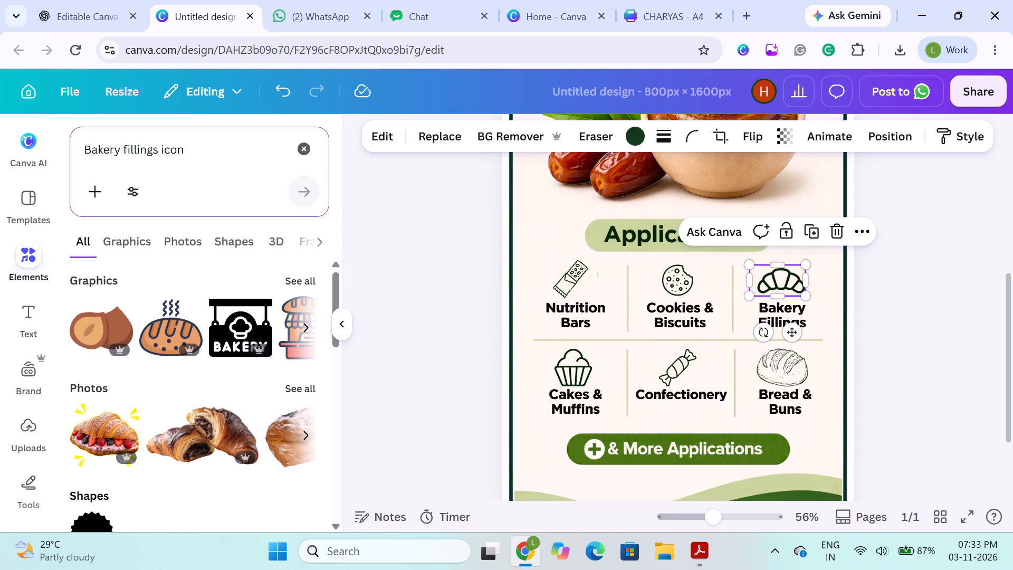
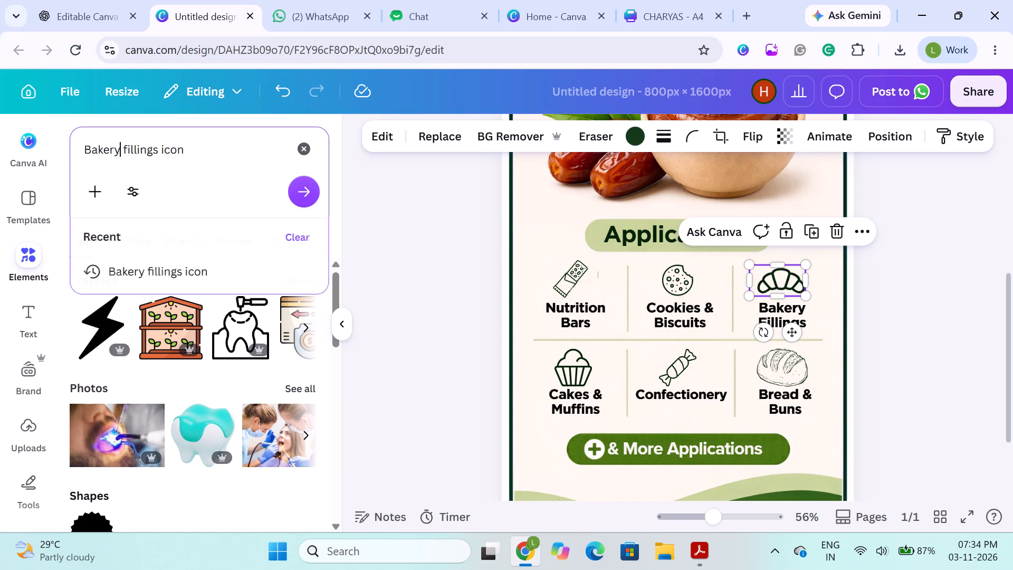
# Change the elements search back to "Bakery icon" to find a graphic for Bakery Fillings.
pyautogui.hotkey('ctrl', 'z')
pyautogui.press('BackSpace')
pyautogui.press('BackSpace')
pyautogui.press('BackSpace')
pyautogui.press('BackSpace')
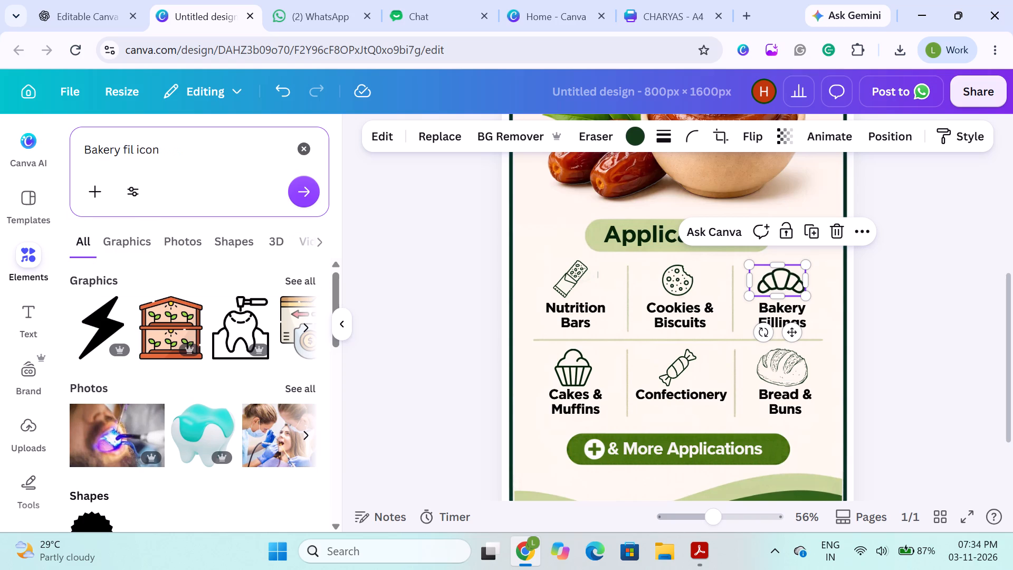
pyautogui.press('BackSpace')
pyautogui.press('BackSpace')
pyautogui.press('BackSpace')
pyautogui.press('Right')
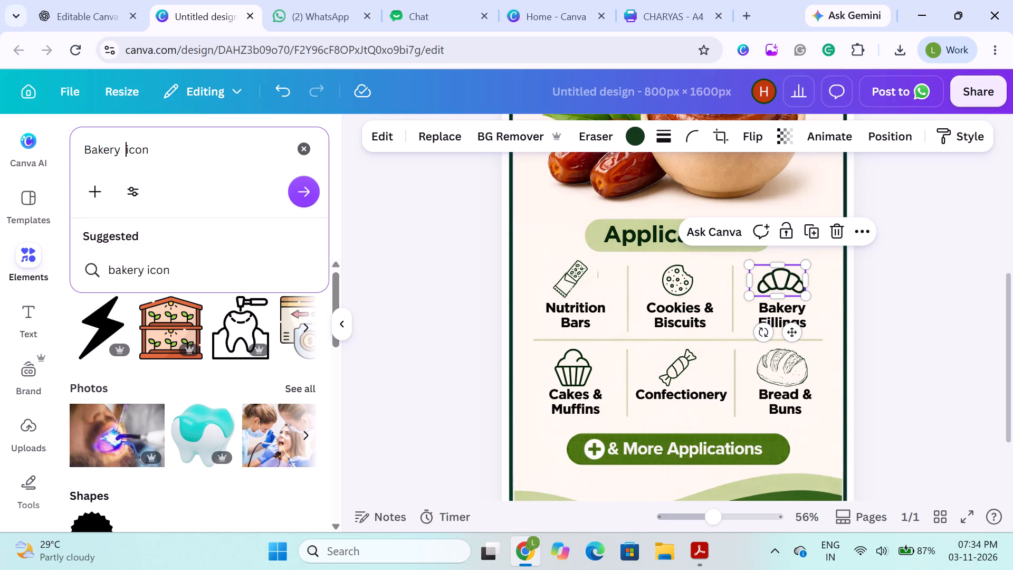
pyautogui.press('BackSpace')
pyautogui.press('Return')
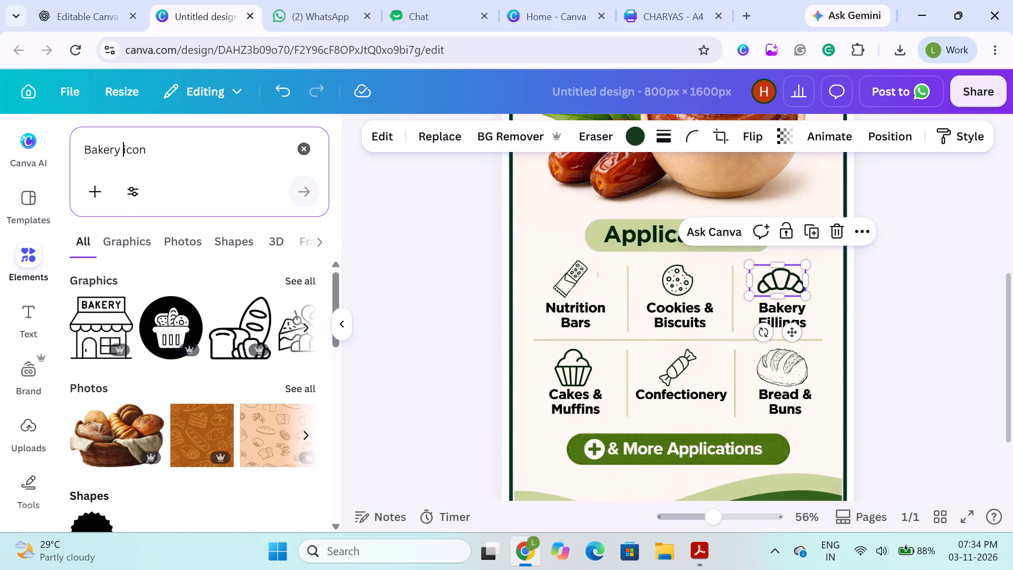
# Add the bread loaf and baguette outline graphic from the bakery icon results and recolour it dark green #062408.
pyautogui.hscroll(-1, 185, 340)
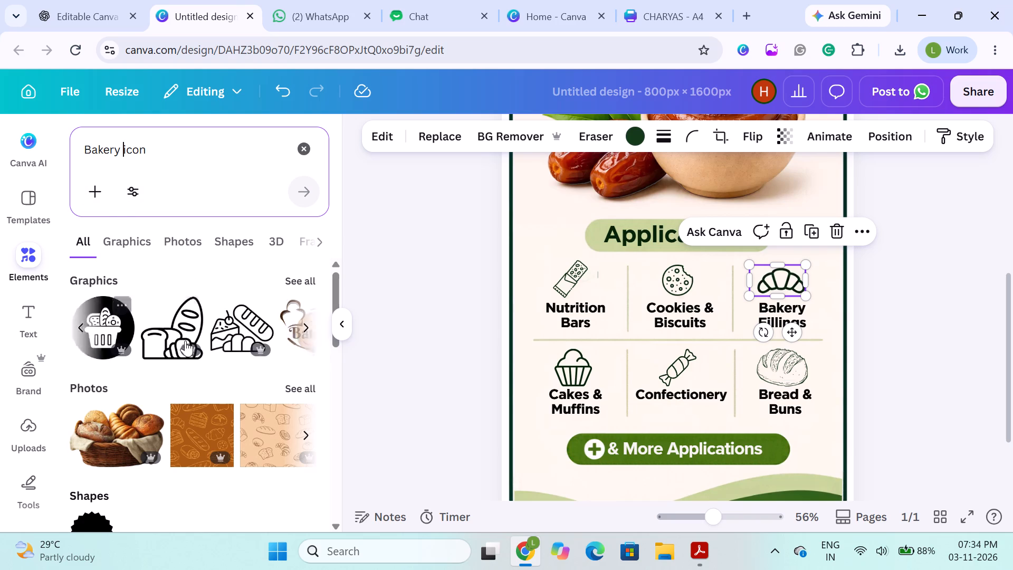
pyautogui.hscroll(-1, 185, 340)
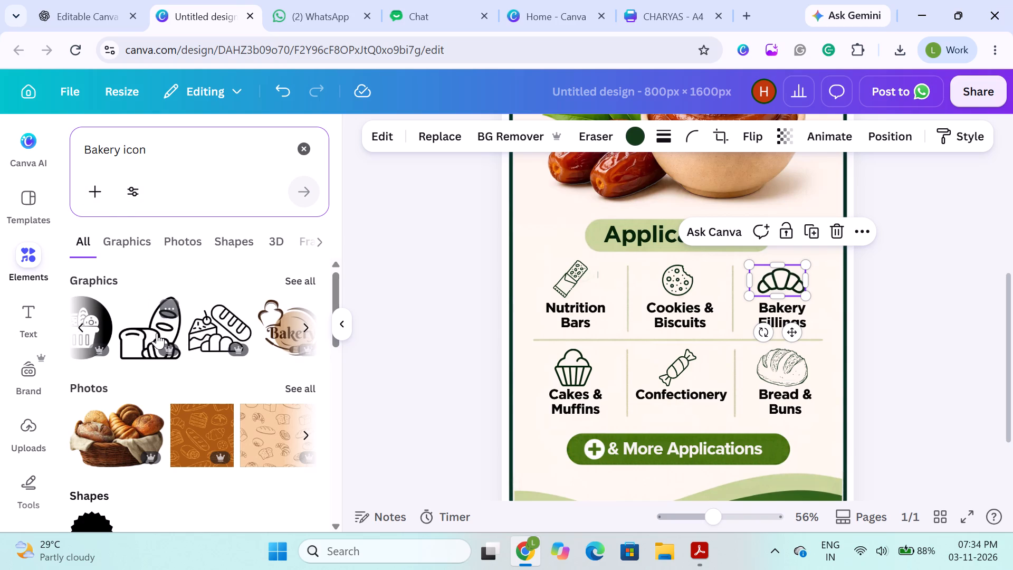
pyautogui.click(157, 333)
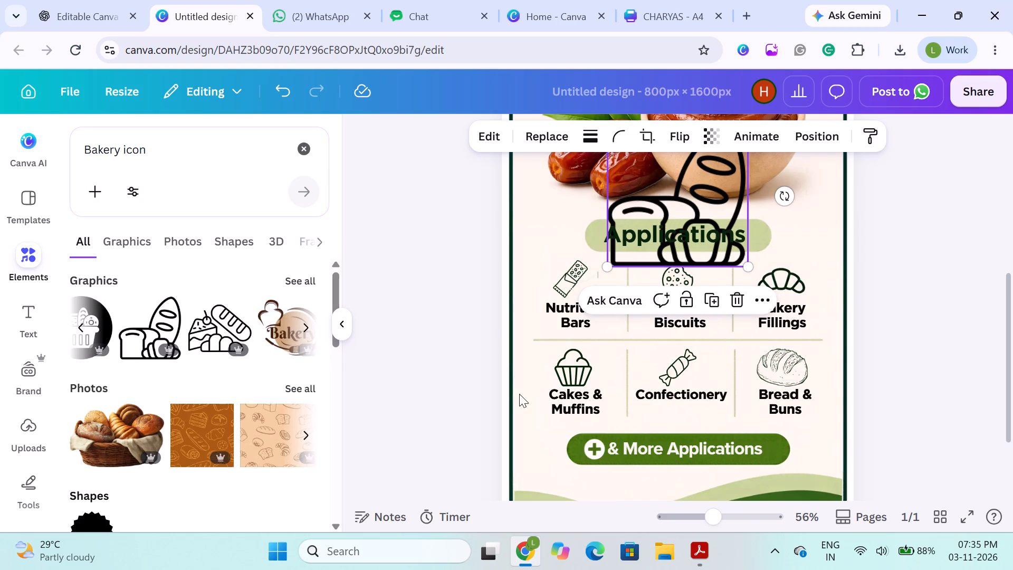
pyautogui.click(559, 135)
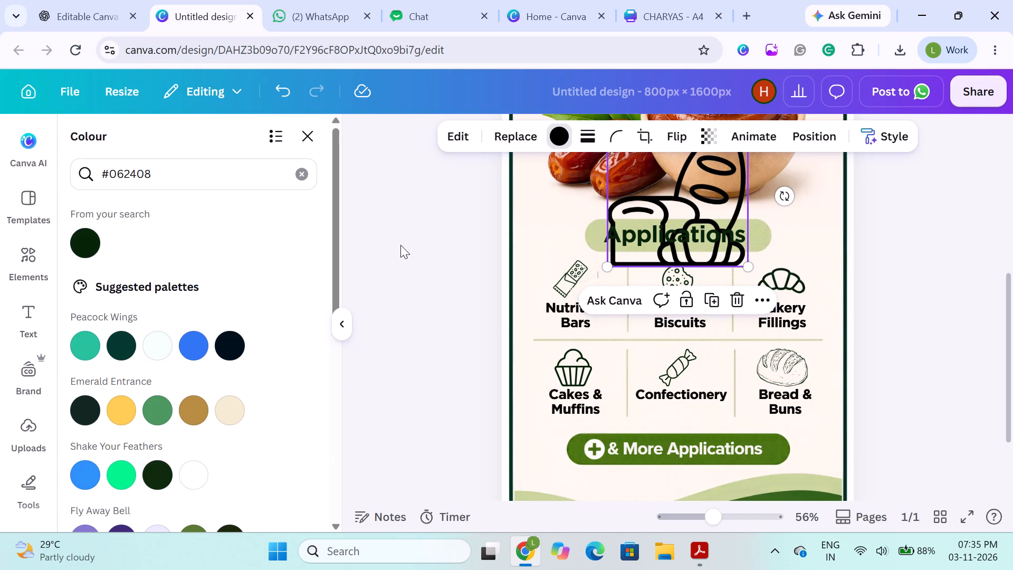
pyautogui.click(85, 248)
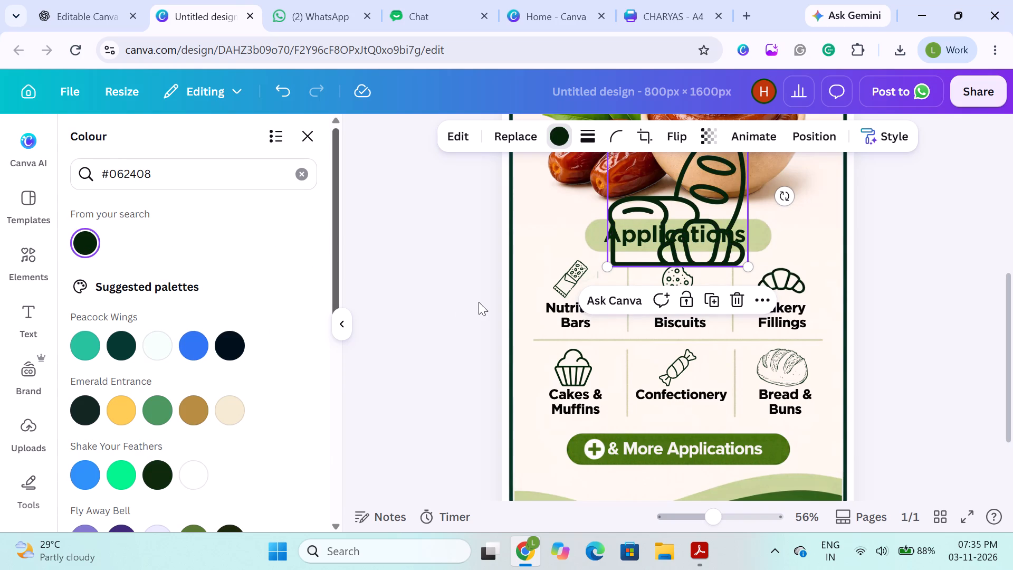
# Delete the croissant icon above the Bakery Fillings label.
pyautogui.click(793, 287)
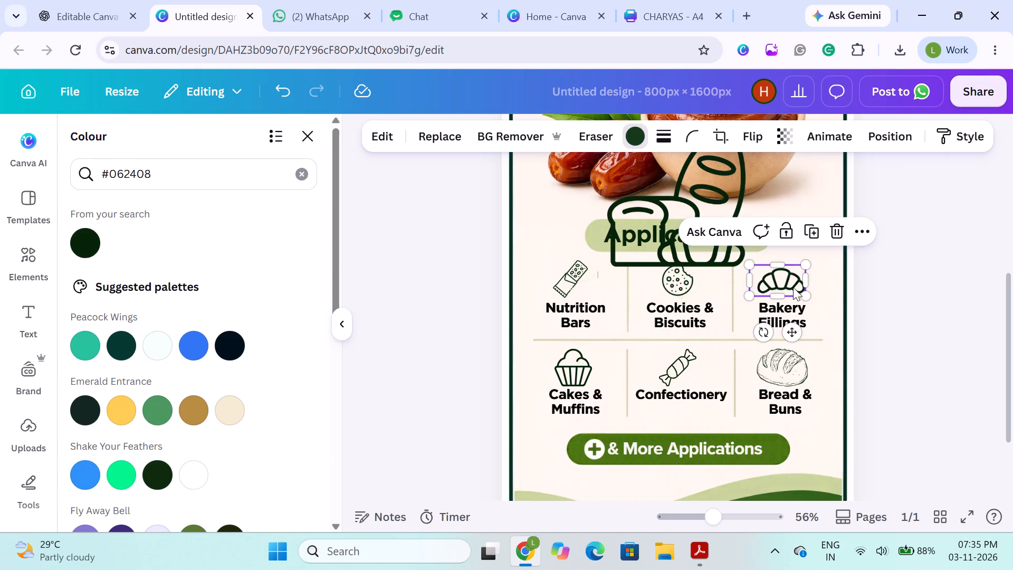
pyautogui.press('BackSpace')
# Shrink the new bread and baguette graphic to about 70 × 70 and place it above the Bakery Fillings label.
pyautogui.click(714, 235)
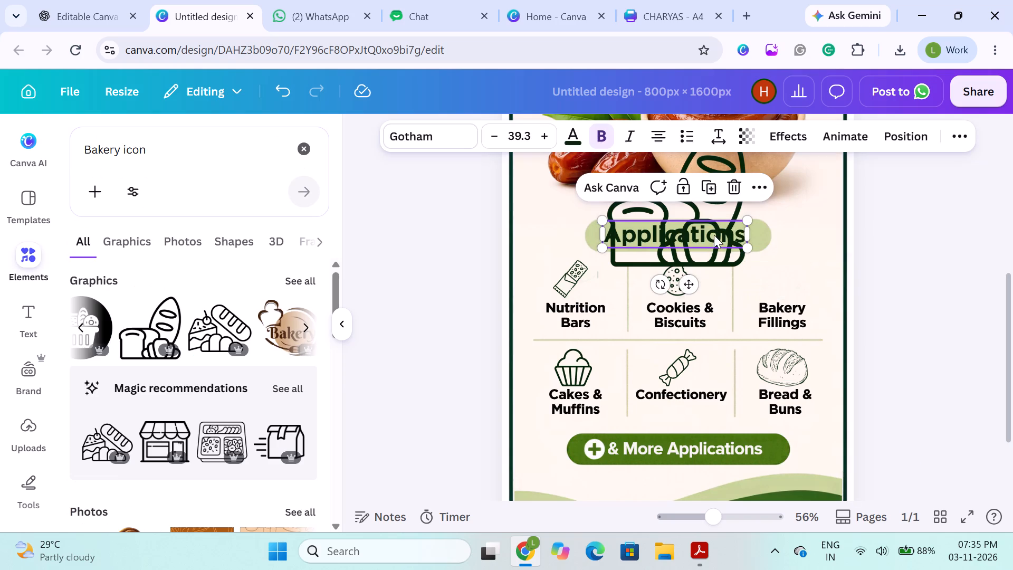
pyautogui.click(709, 213)
pyautogui.scroll(1, 728, 183)
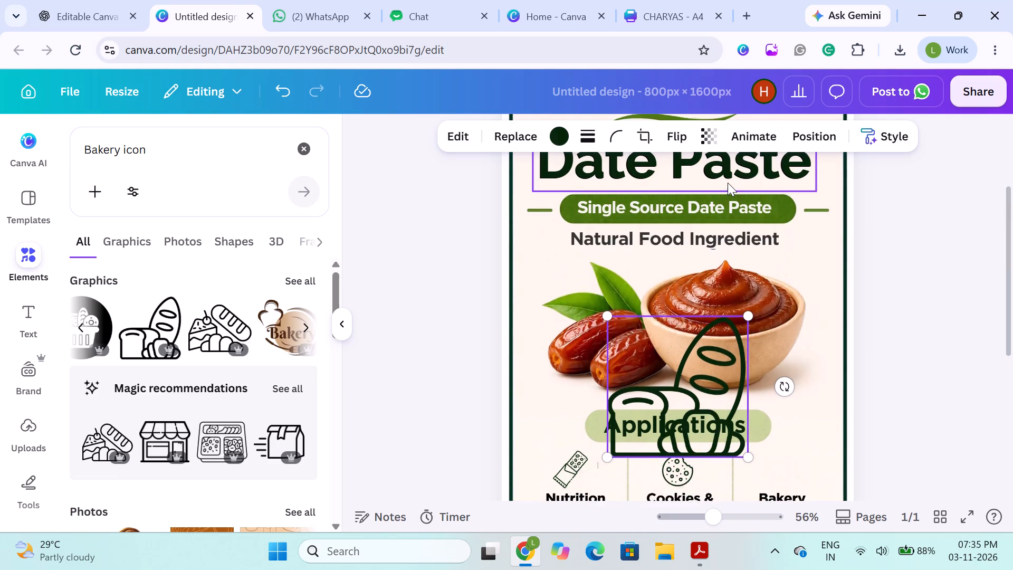
pyautogui.scroll(1, 728, 183)
pyautogui.moveTo(748, 315); pyautogui.dragTo(637, 400)
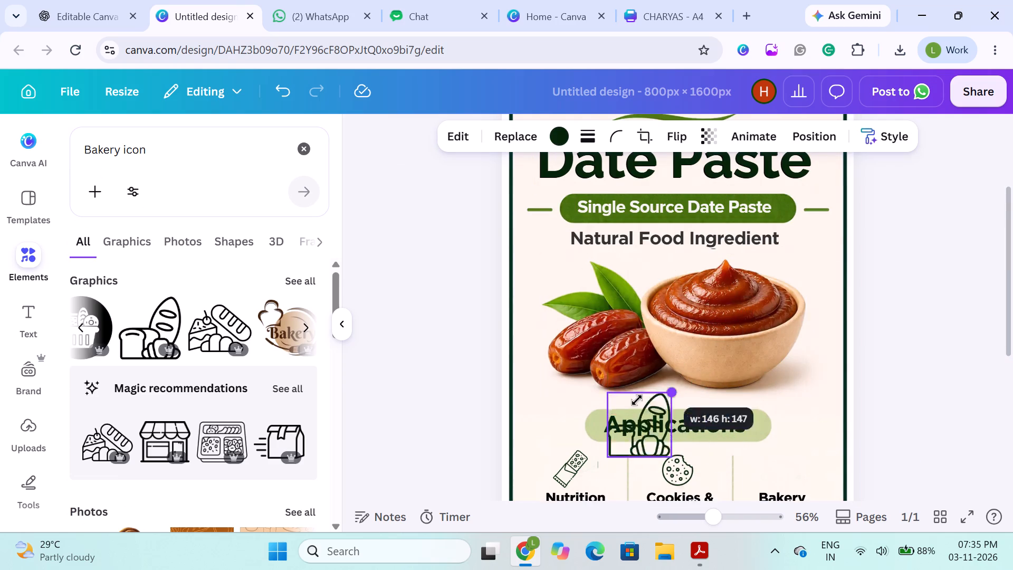
pyautogui.moveTo(637, 400); pyautogui.dragTo(636, 401)
pyautogui.scroll(-1, 636, 401)
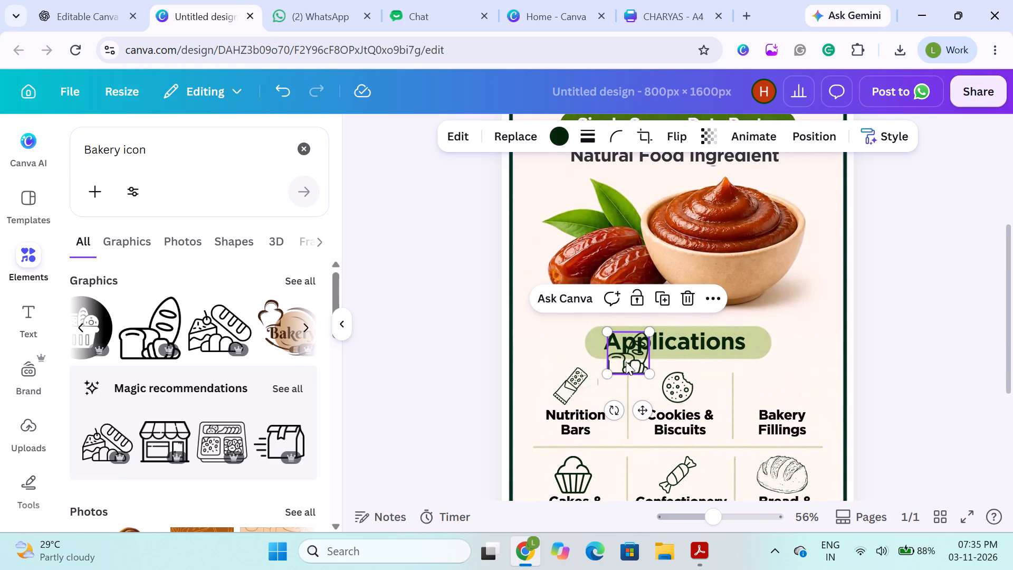
pyautogui.moveTo(626, 362); pyautogui.dragTo(773, 395)
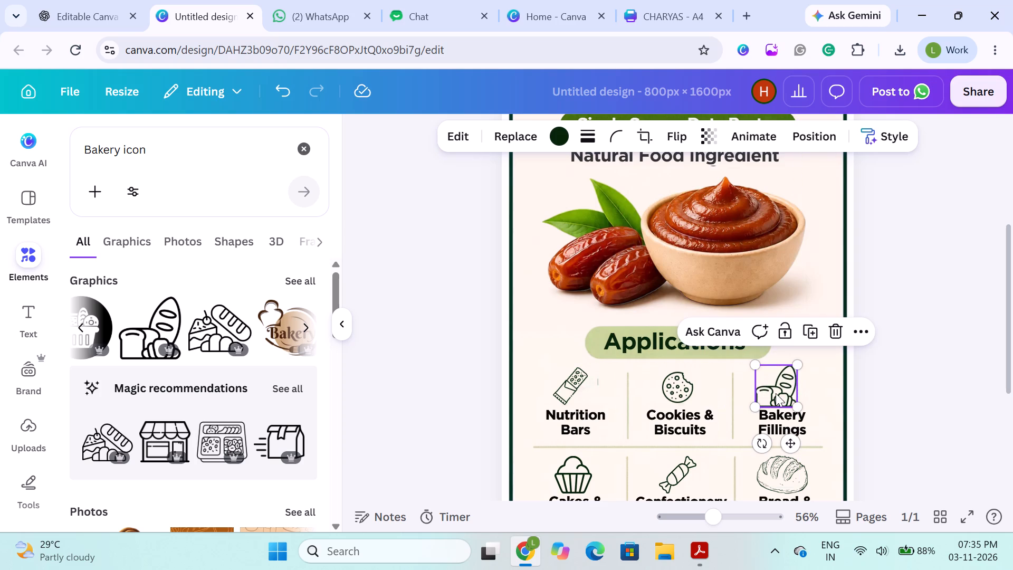
pyautogui.click(797, 368)
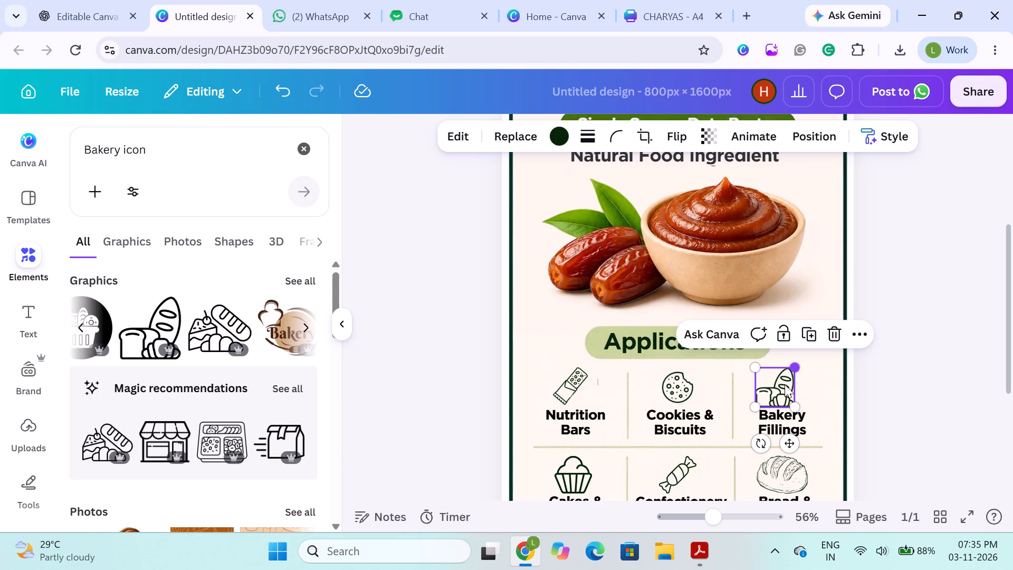
pyautogui.moveTo(778, 392); pyautogui.dragTo(780, 390)
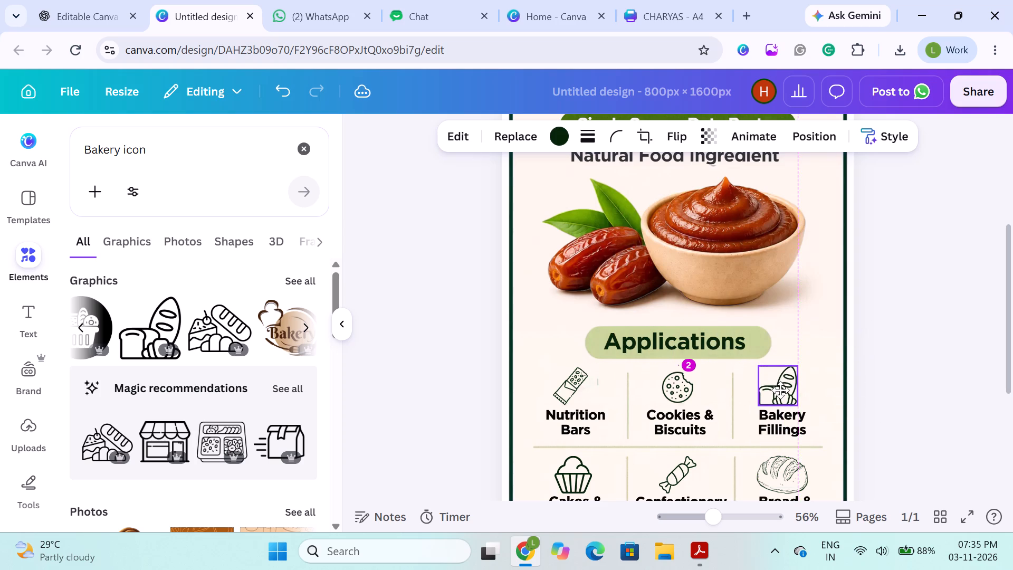
pyautogui.moveTo(780, 390); pyautogui.dragTo(778, 388)
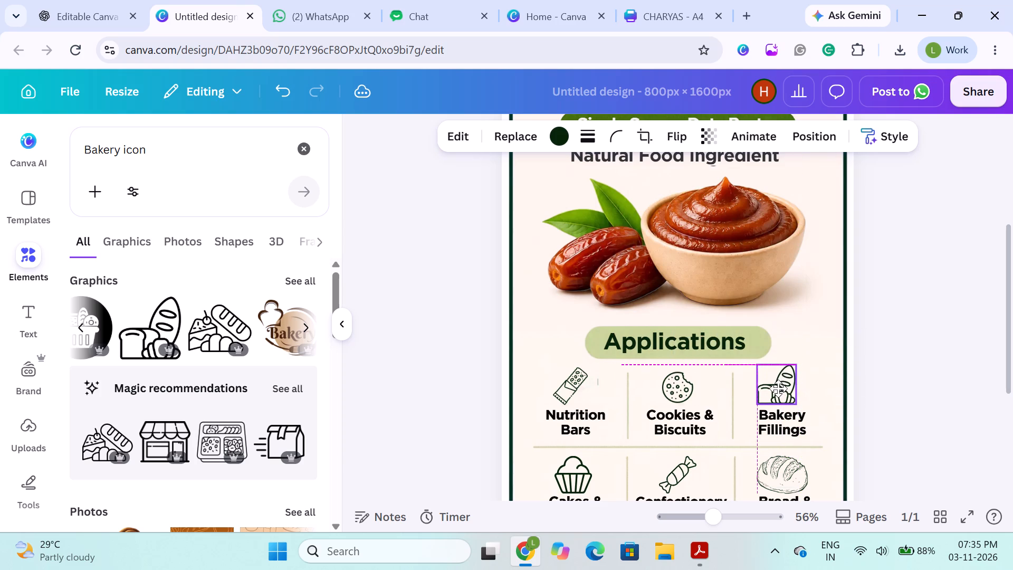
pyautogui.moveTo(778, 388); pyautogui.dragTo(777, 387)
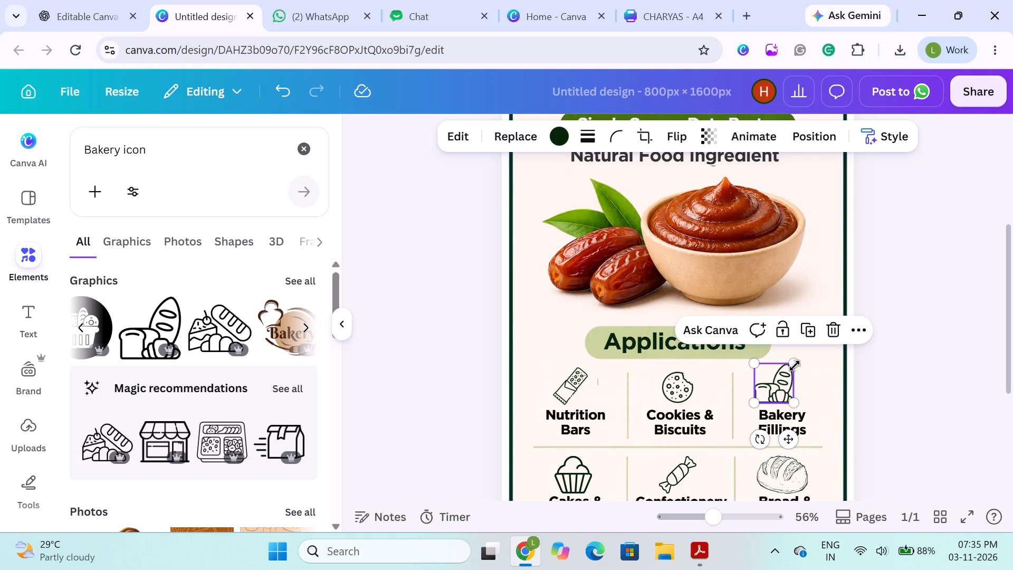
pyautogui.moveTo(795, 365); pyautogui.dragTo(787, 374)
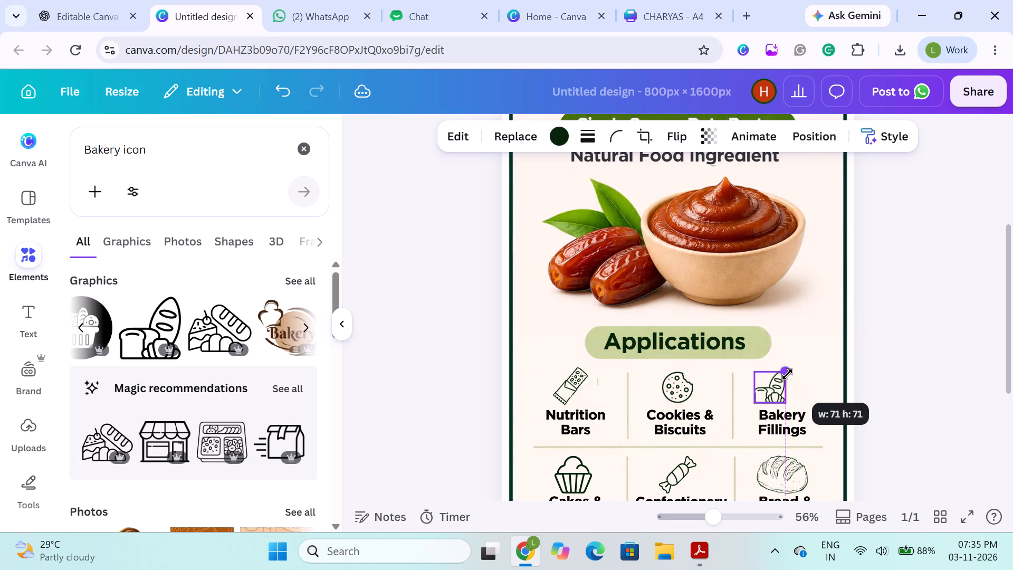
pyautogui.moveTo(787, 374); pyautogui.dragTo(784, 375)
pyautogui.click(784, 375)
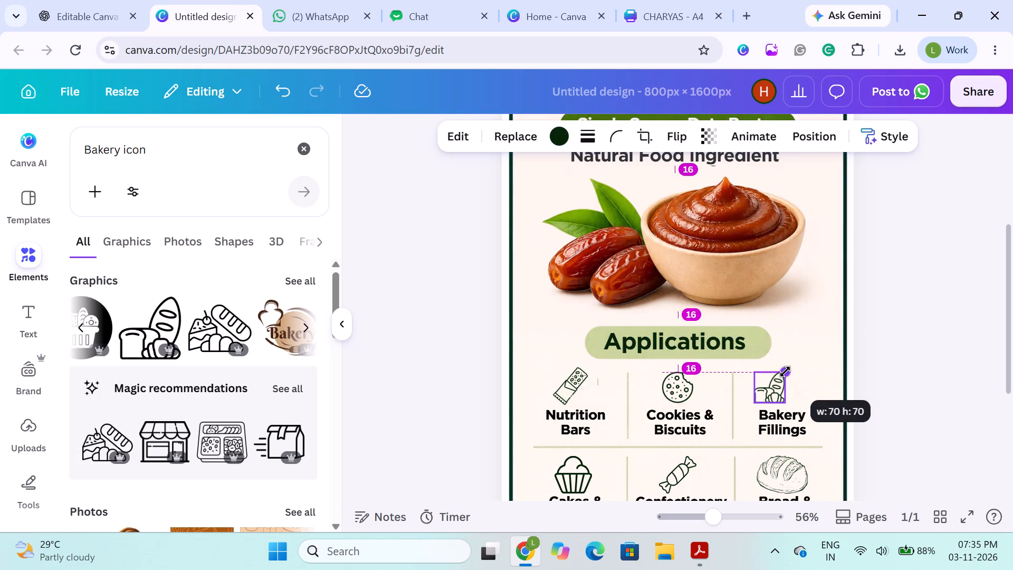
# Shrink the nutrition bar icon above the Nutrition Bars label to about 32 × 75.
pyautogui.click(558, 385)
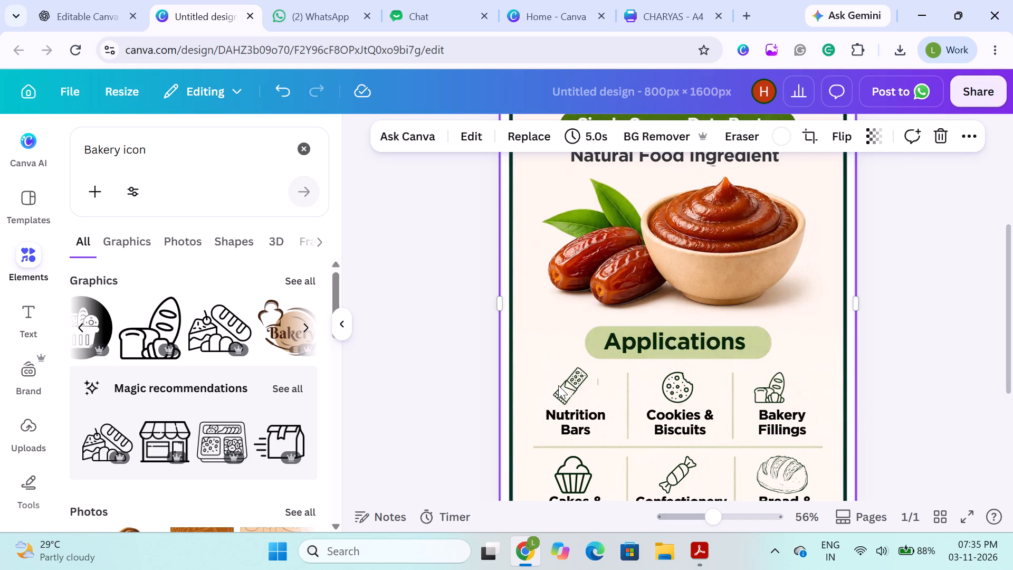
pyautogui.click(569, 385)
pyautogui.click(577, 370)
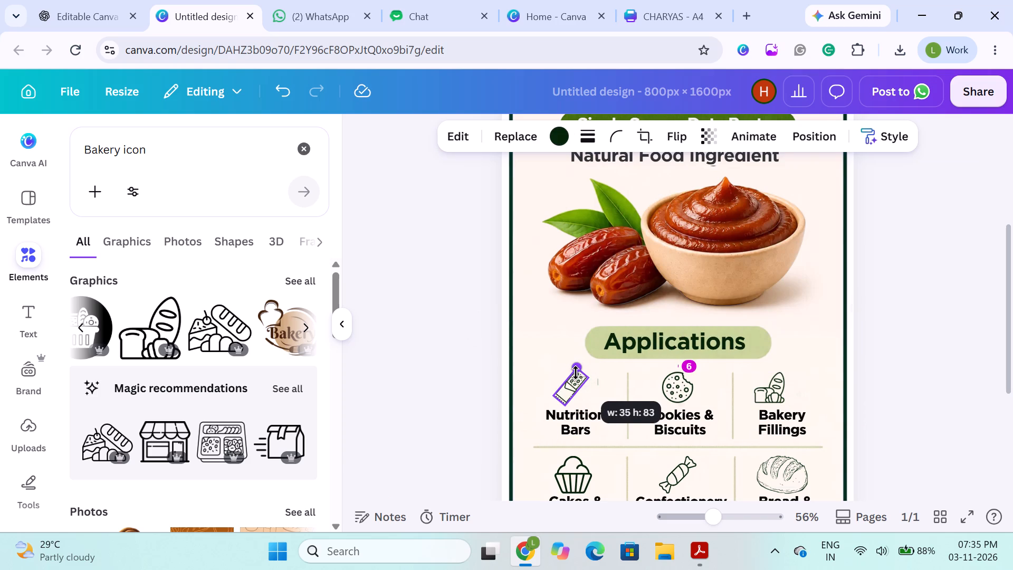
pyautogui.click(575, 370)
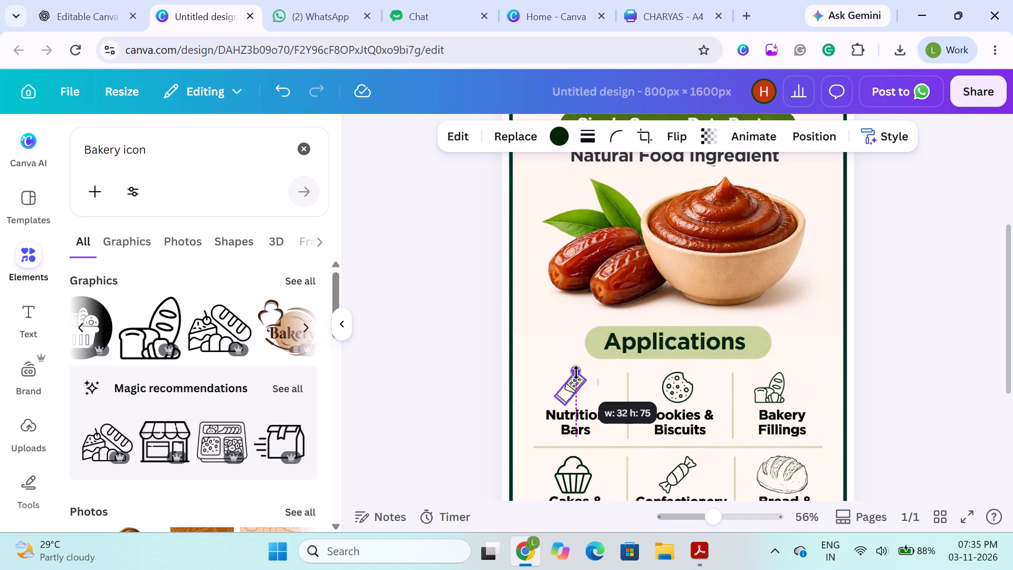
pyautogui.click(576, 373)
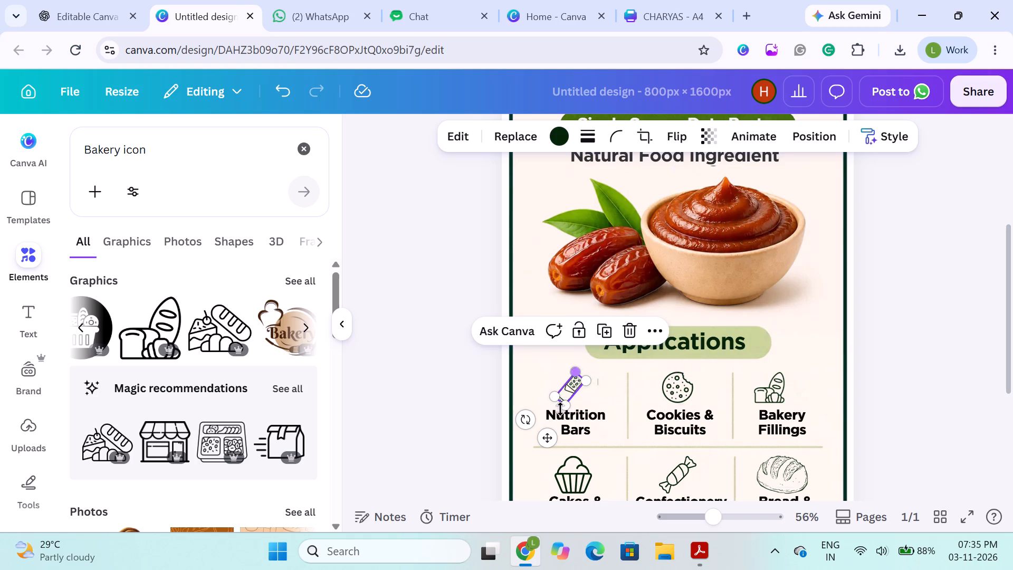
pyautogui.click(561, 410)
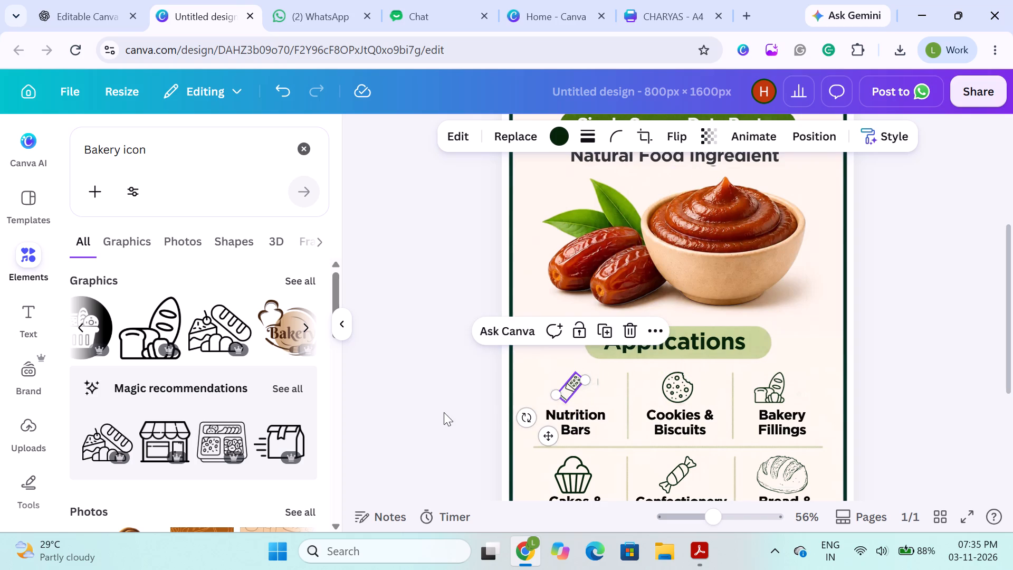
pyautogui.click(444, 412)
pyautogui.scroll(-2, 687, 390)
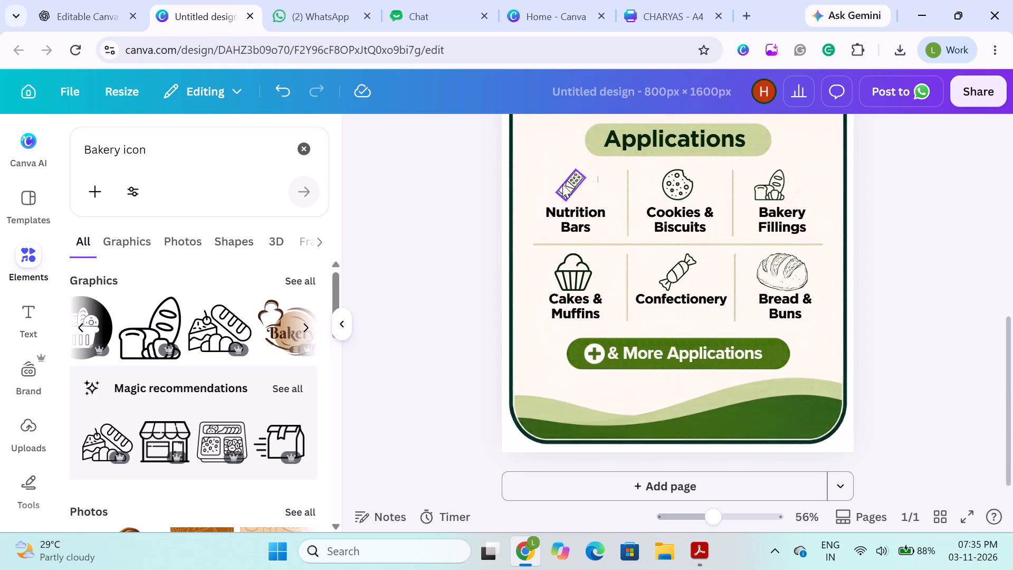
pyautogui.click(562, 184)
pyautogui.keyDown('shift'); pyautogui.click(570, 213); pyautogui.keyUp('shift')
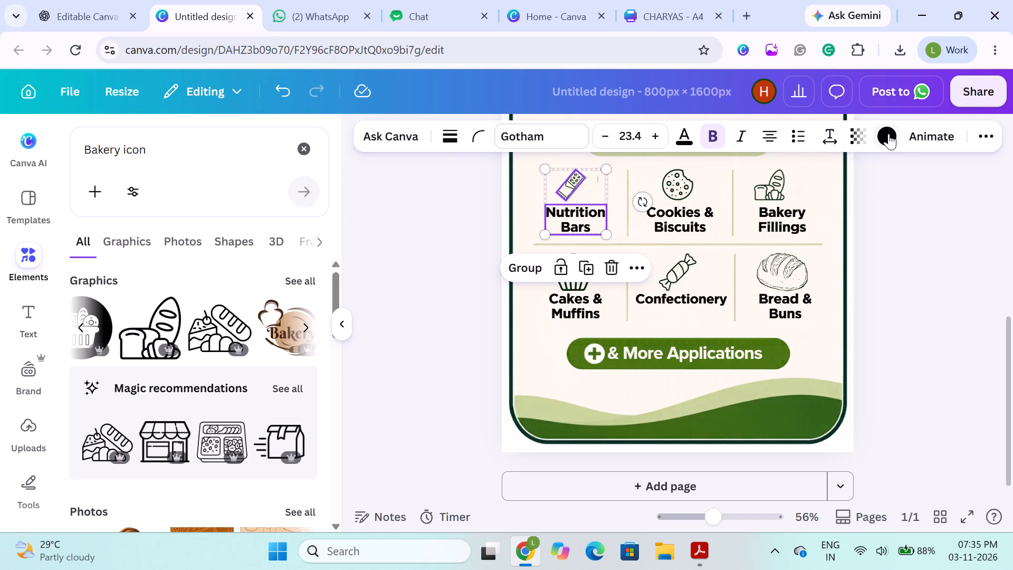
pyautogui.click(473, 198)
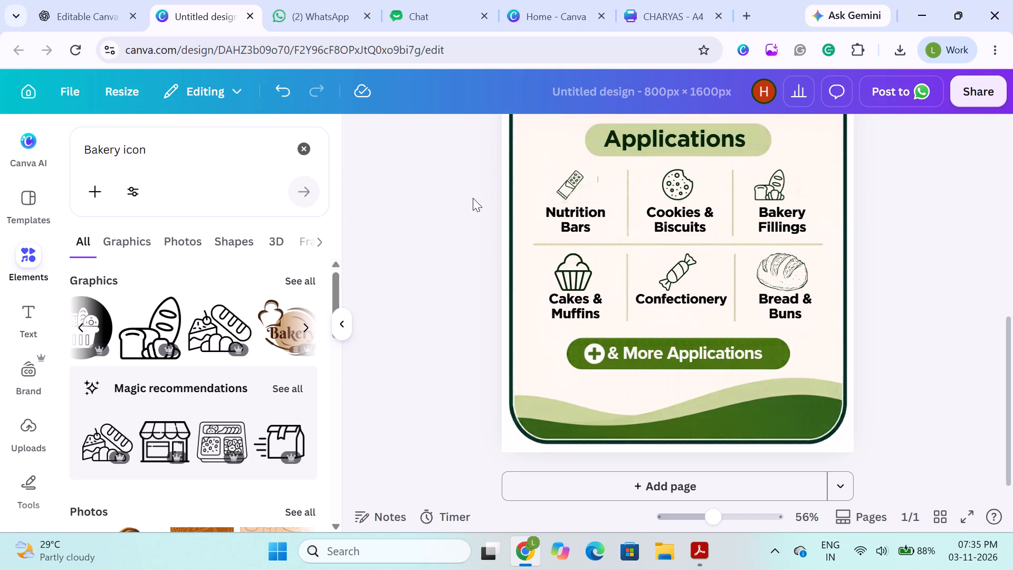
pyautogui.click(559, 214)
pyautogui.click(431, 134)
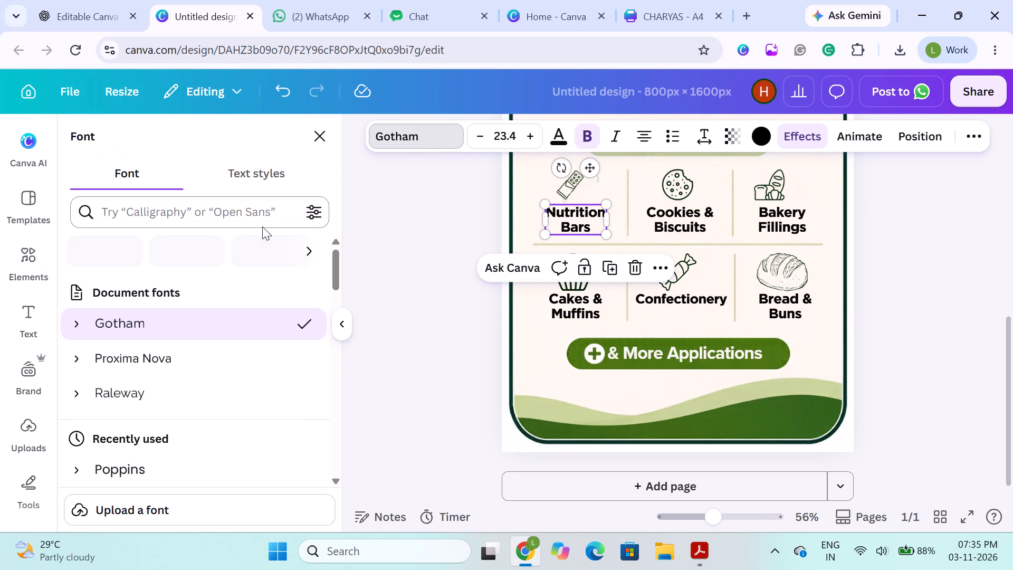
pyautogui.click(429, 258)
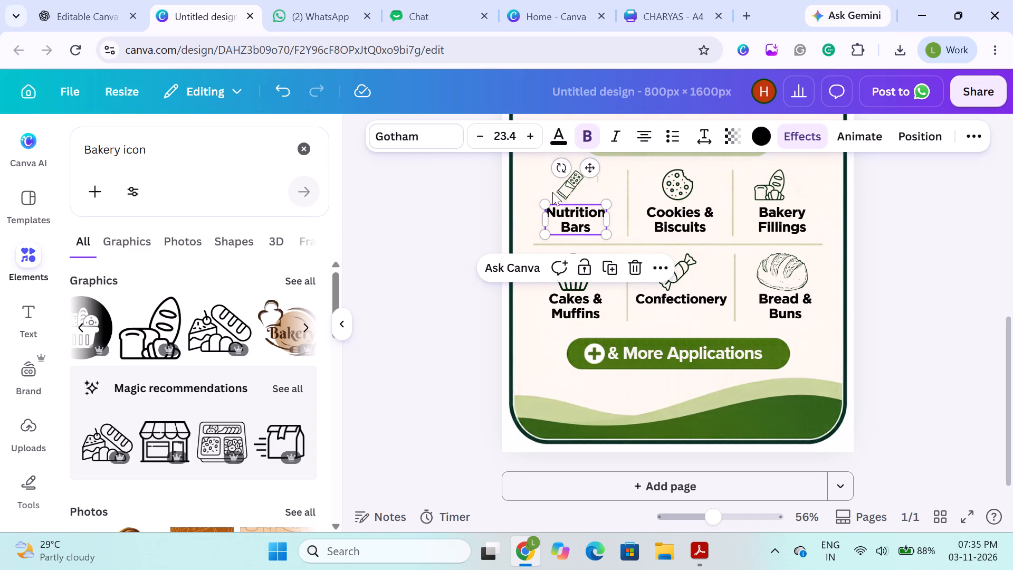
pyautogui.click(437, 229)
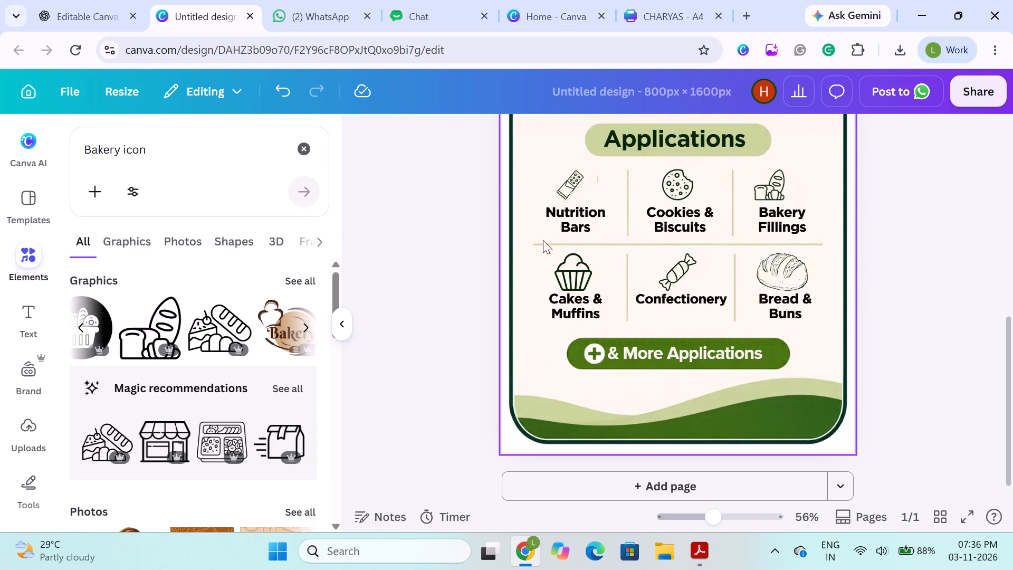
# Add a straight line and position it over the horizontal divider between the two rows of application icons.
pyautogui.click(584, 242)
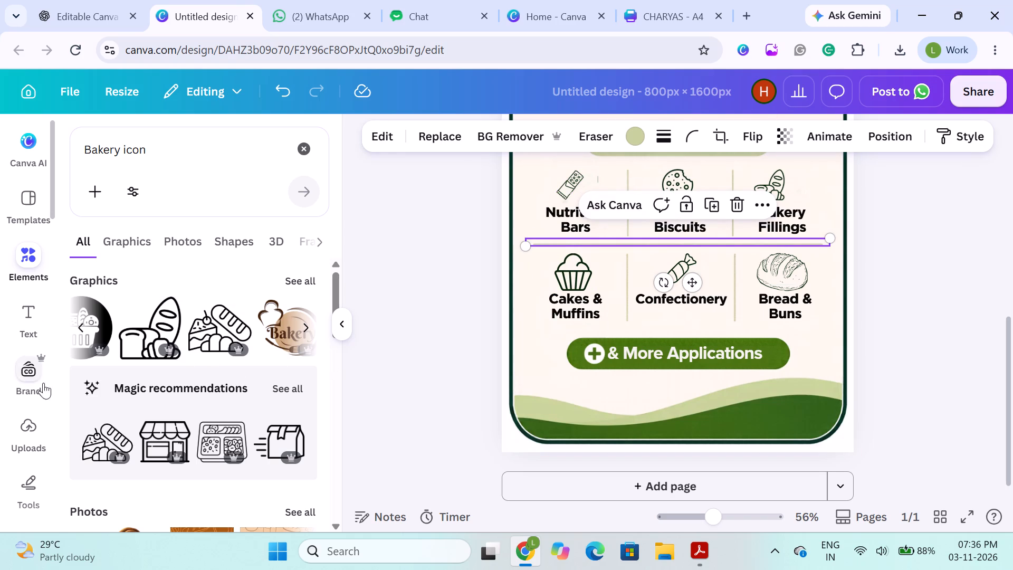
pyautogui.click(35, 441)
pyautogui.click(15, 325)
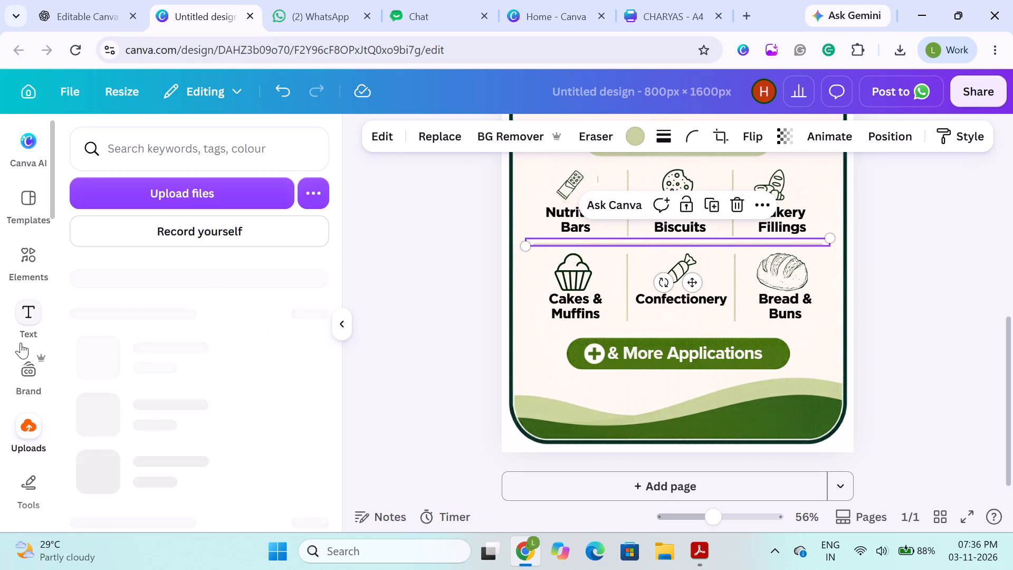
pyautogui.click(37, 471)
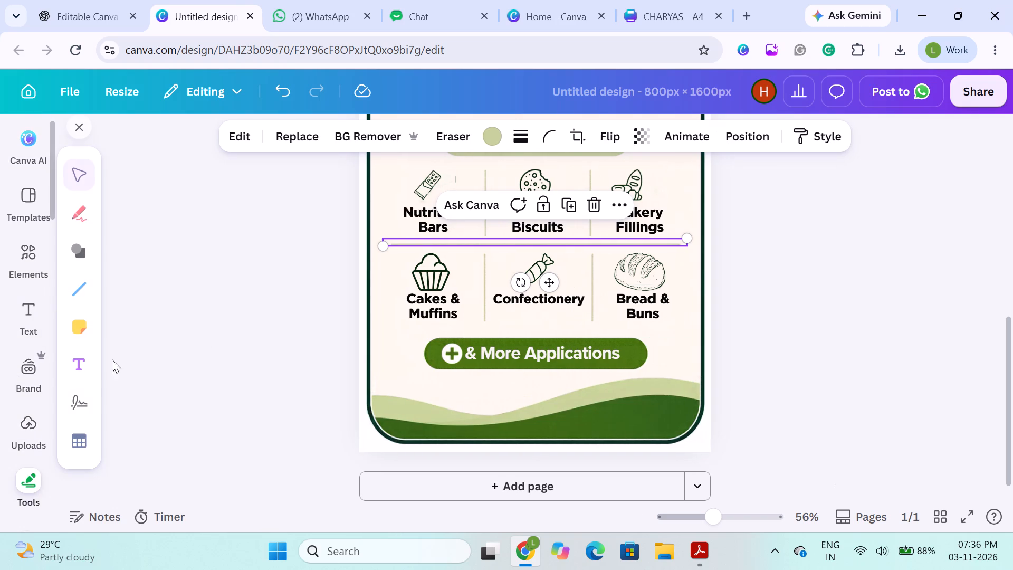
pyautogui.click(82, 299)
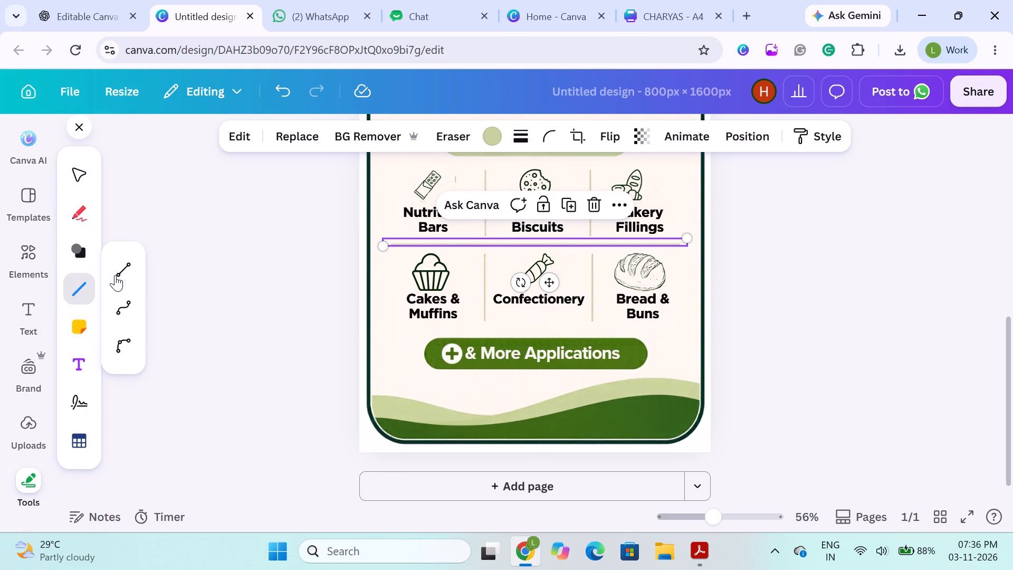
pyautogui.click(115, 275)
pyautogui.scroll(1, 561, 201)
pyautogui.moveTo(544, 214); pyautogui.dragTo(532, 362)
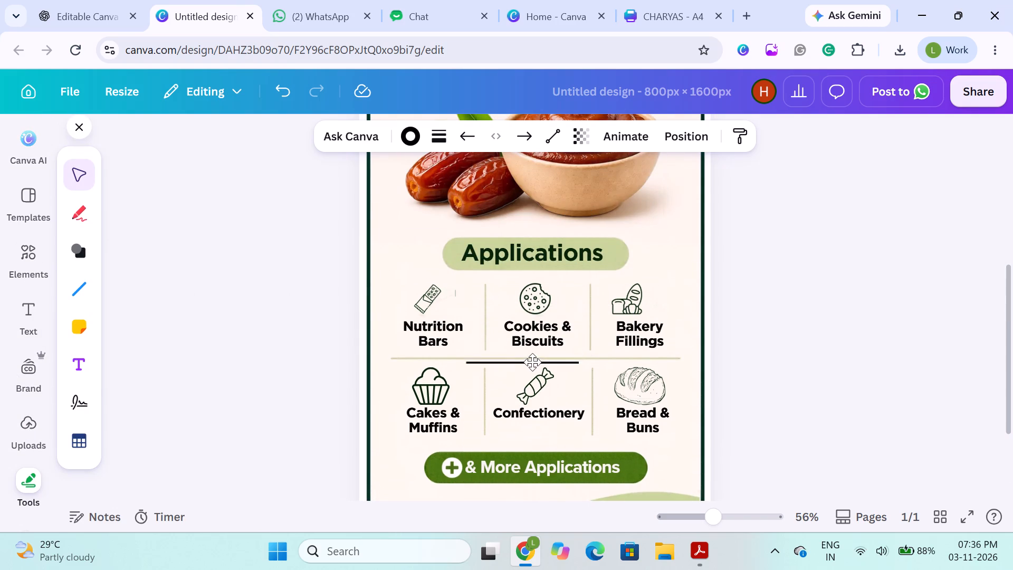
pyautogui.moveTo(532, 362); pyautogui.dragTo(541, 357)
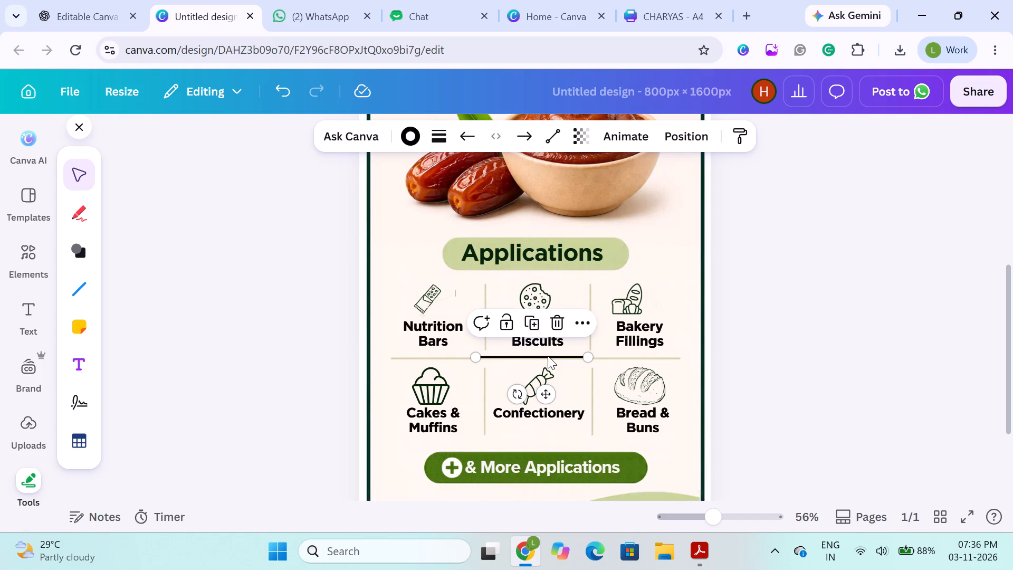
# Set the colour of the original horizontal divider between the application rows to pastel grey-yellow green #c6d398.
pyautogui.click(443, 359)
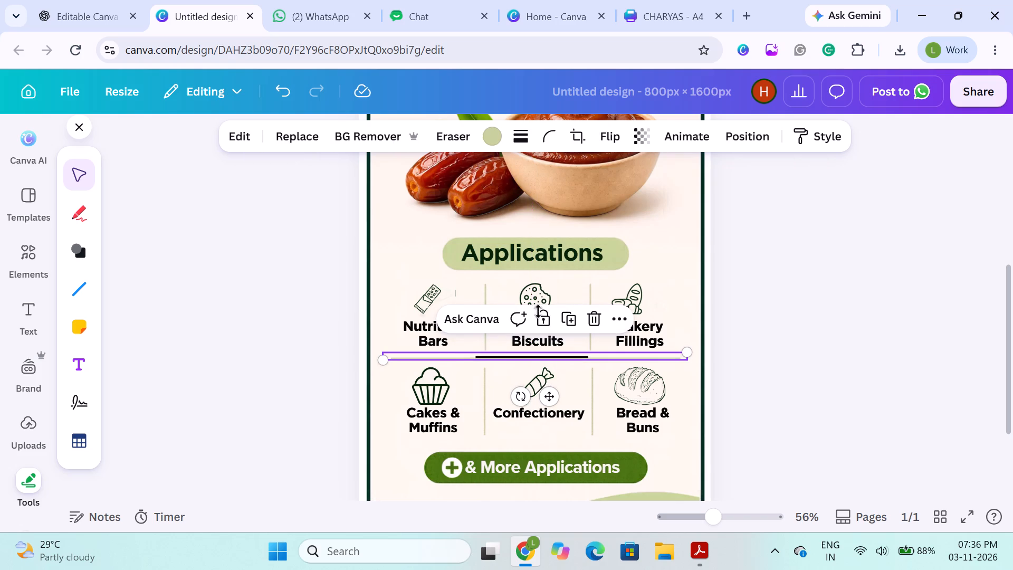
pyautogui.click(491, 132)
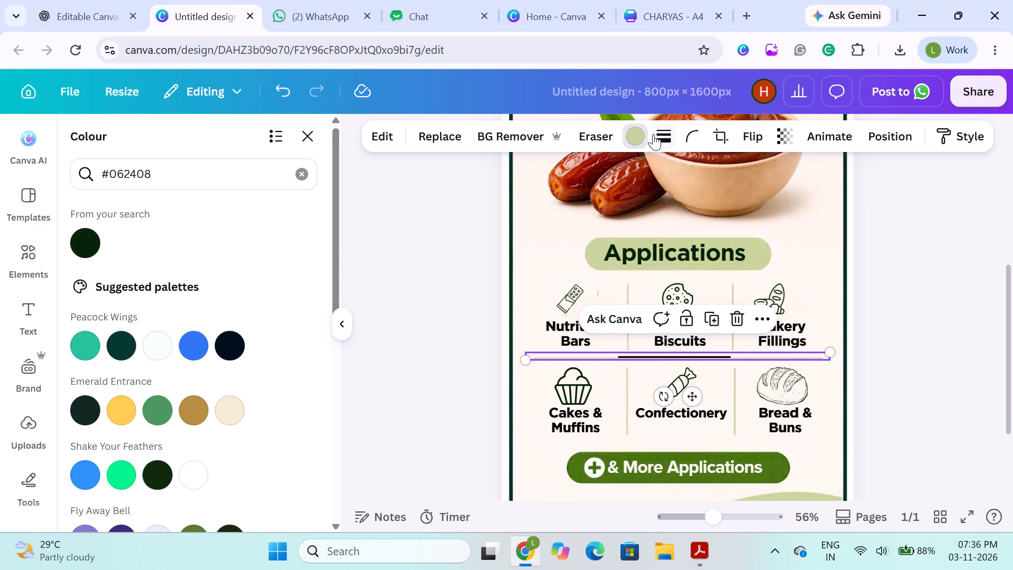
pyautogui.click(632, 136)
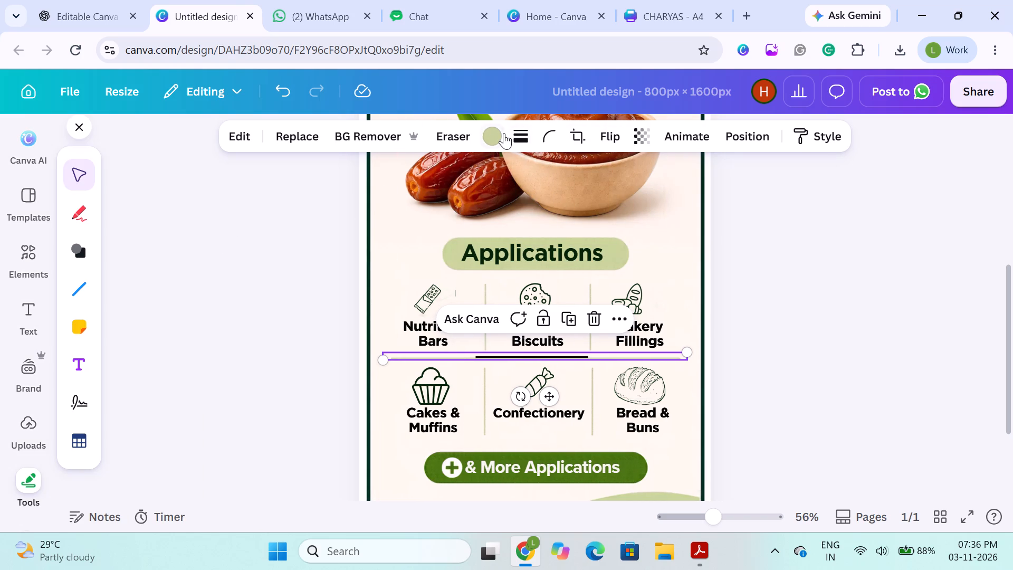
pyautogui.click(500, 132)
pyautogui.click(295, 174)
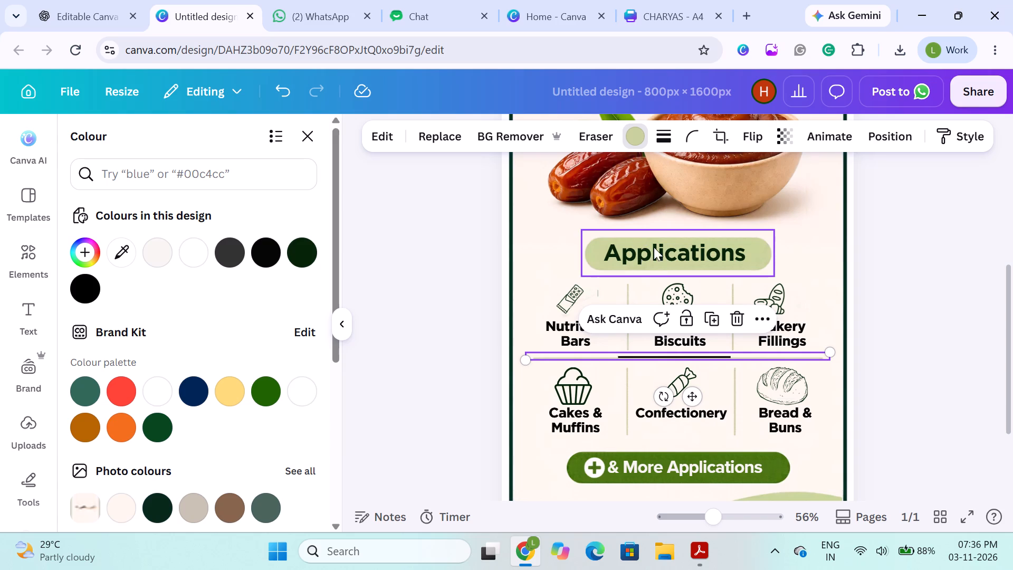
pyautogui.click(593, 262)
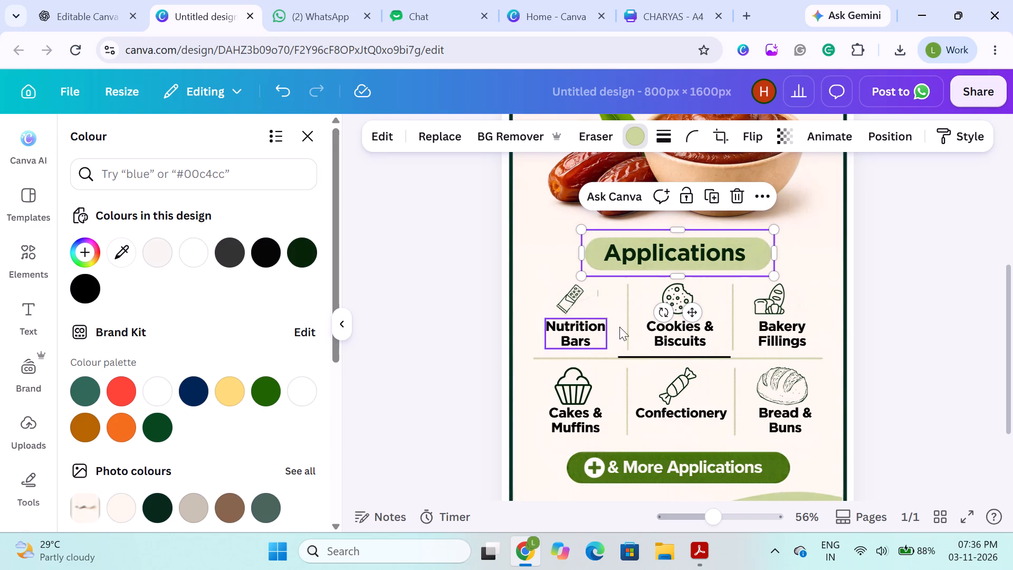
pyautogui.click(577, 358)
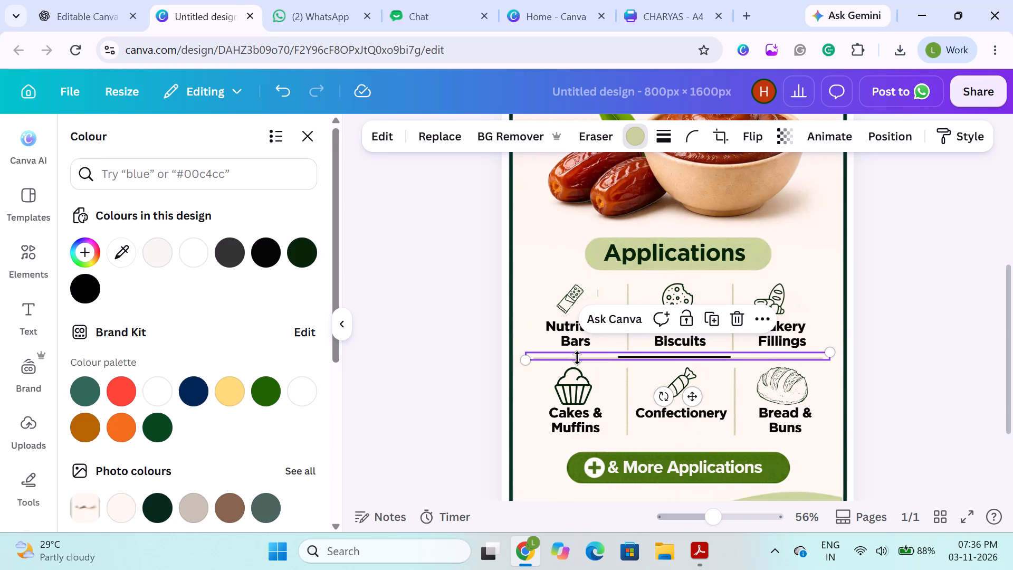
pyautogui.click(643, 140)
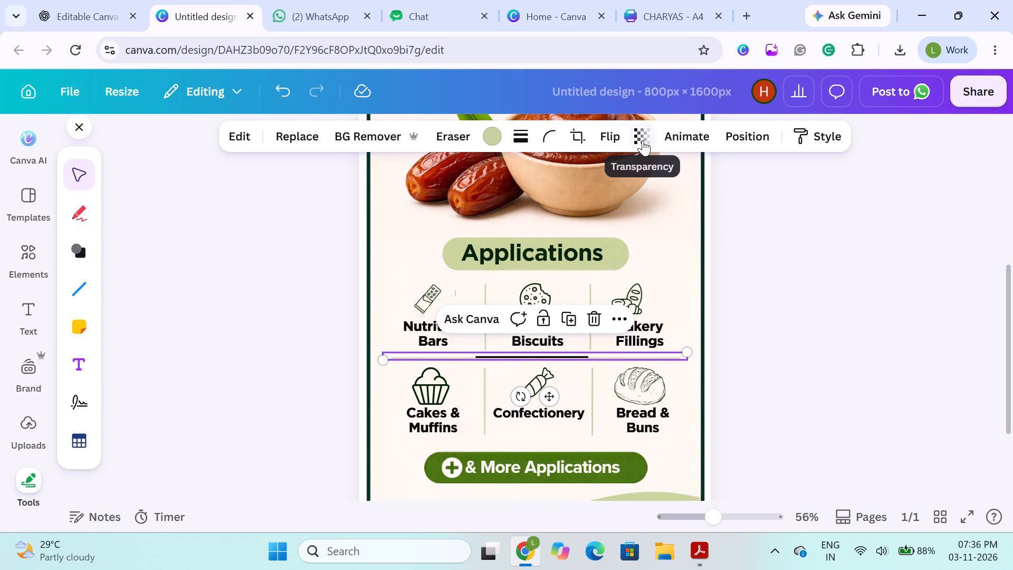
pyautogui.rightClick(491, 139)
pyautogui.rightClick(491, 139)
pyautogui.click(491, 139)
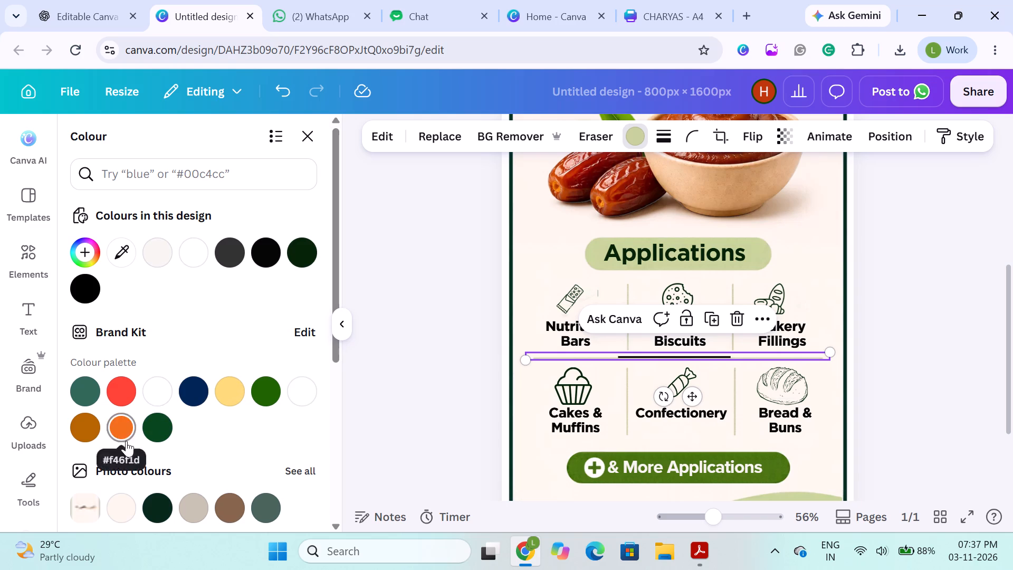
pyautogui.scroll(-1, 221, 438)
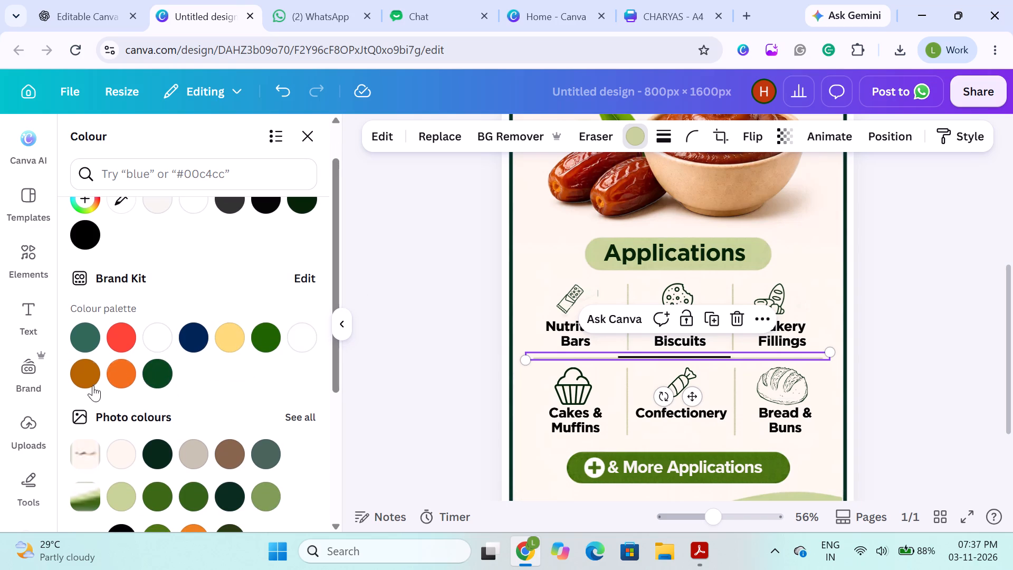
pyautogui.scroll(-1, 103, 484)
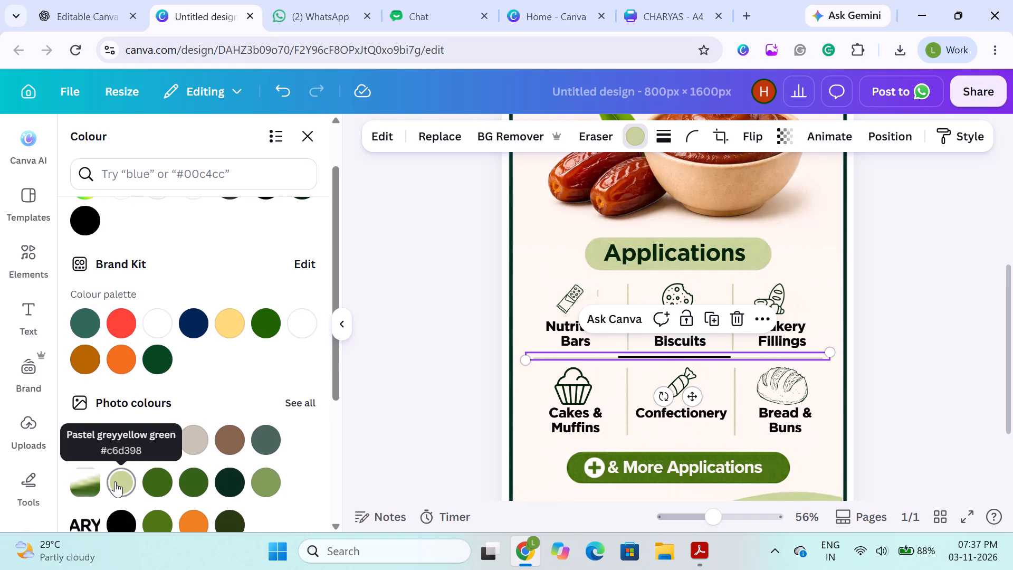
pyautogui.click(115, 481)
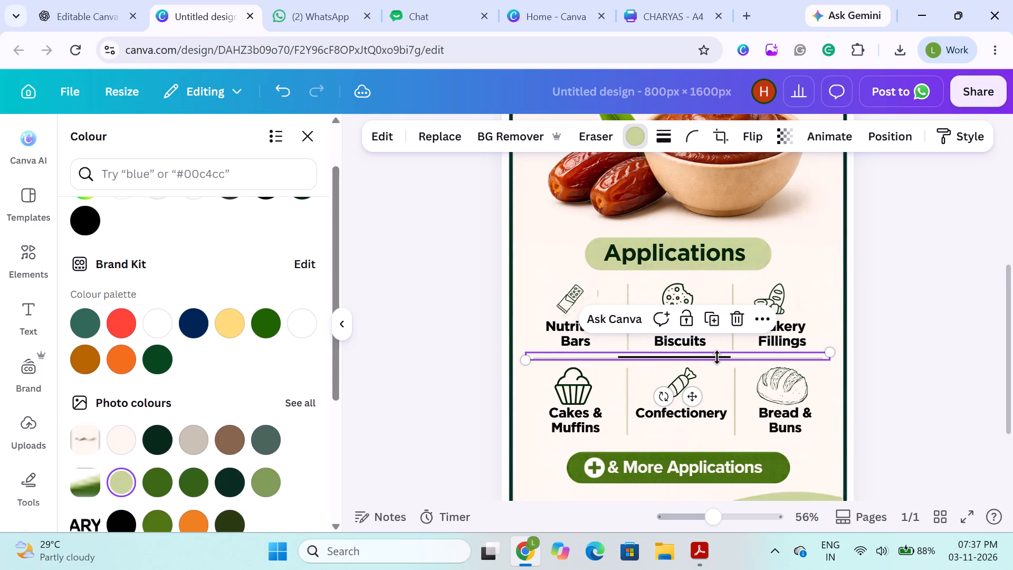
pyautogui.click(364, 398)
pyautogui.click(810, 355)
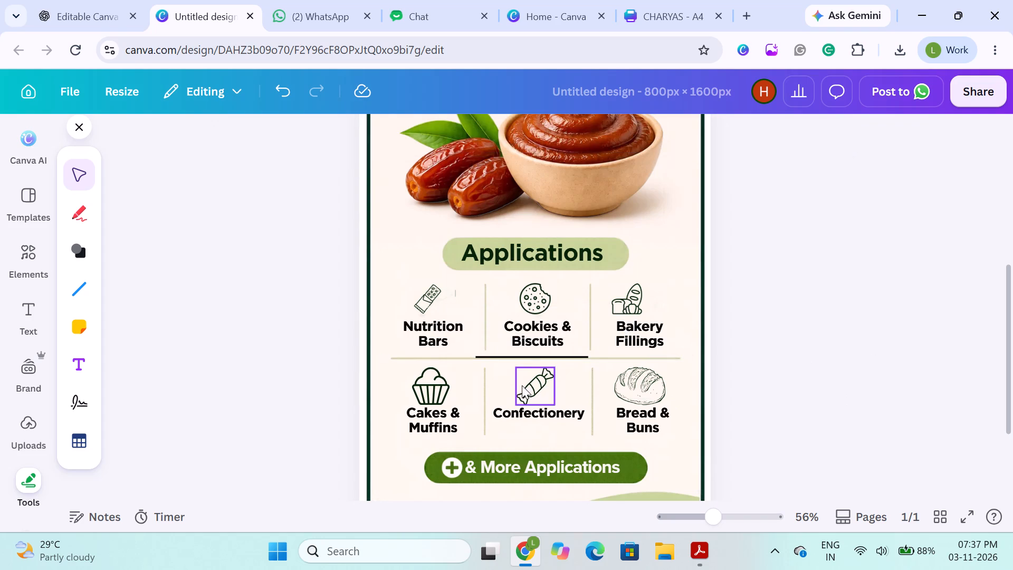
# Recolour the newly added black horizontal line to the pastel green #c6d398.
pyautogui.click(536, 360)
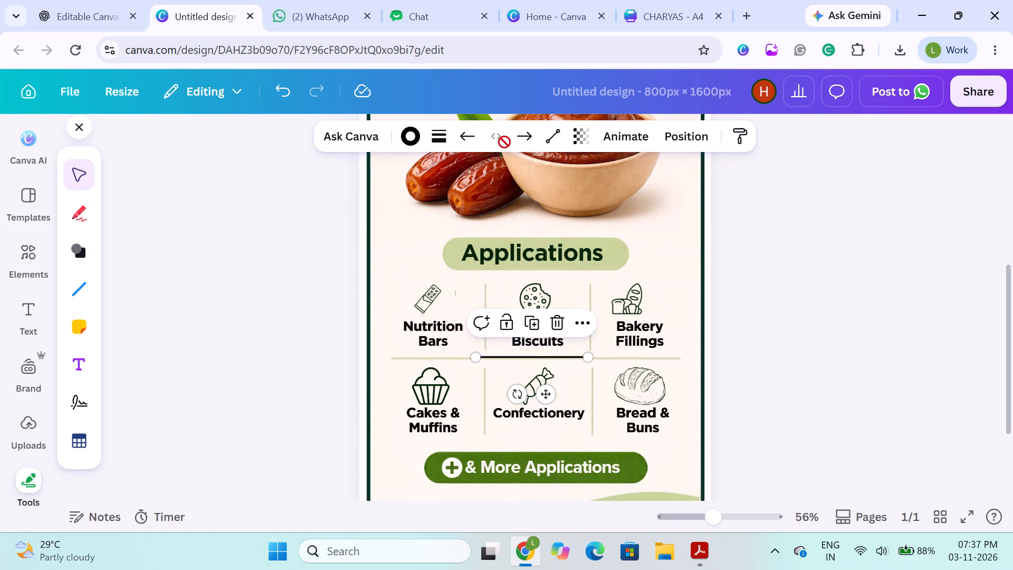
pyautogui.click(418, 135)
pyautogui.click(88, 313)
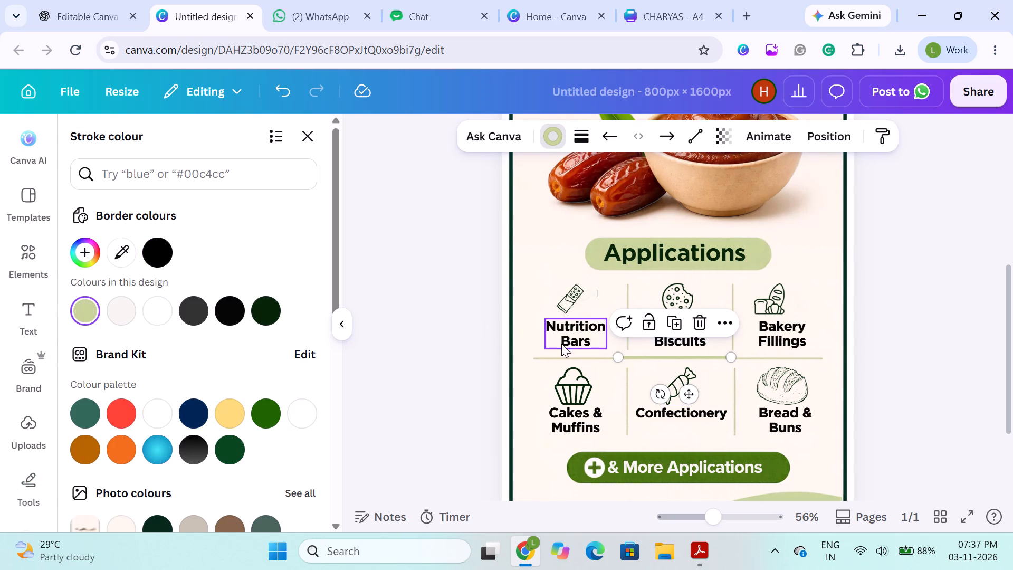
# Delete the original horizontal divider beneath the new line between the two rows of application icons.
pyautogui.click(562, 354)
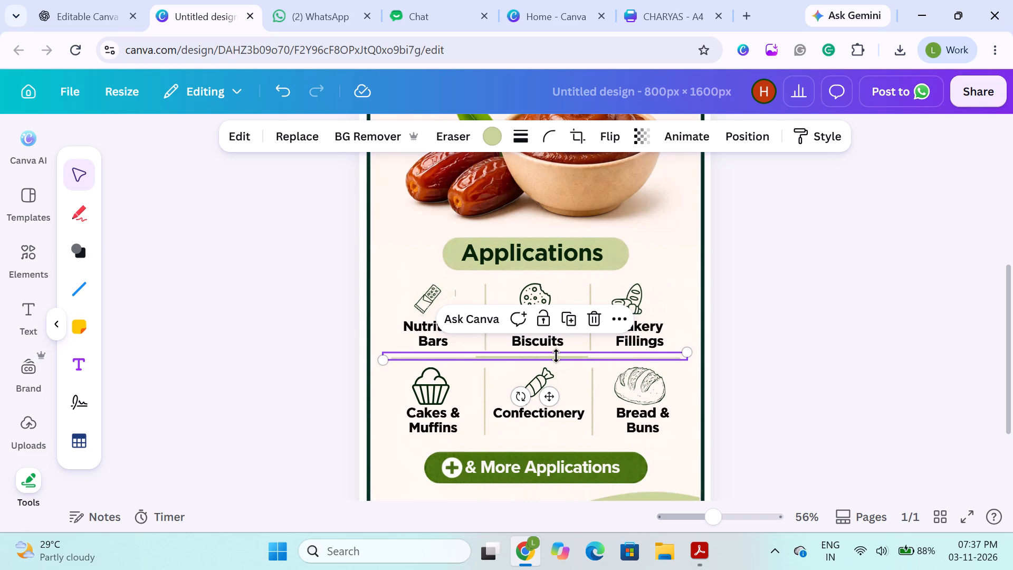
pyautogui.press('BackSpace')
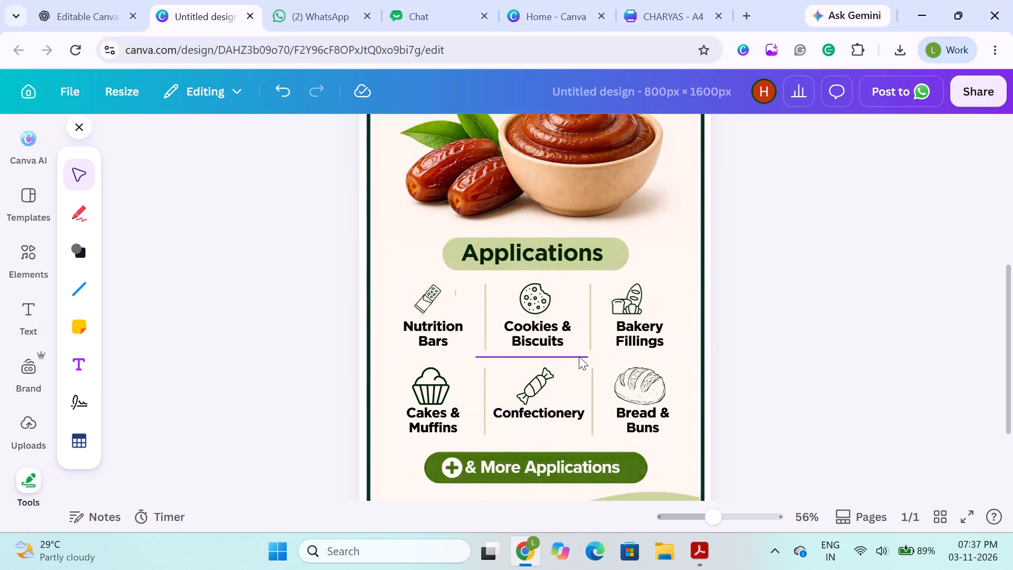
# Extend both ends of the new horizontal line so it spans all three application columns, starting at about X 54 px.
pyautogui.click(567, 357)
pyautogui.moveTo(588, 357); pyautogui.dragTo(685, 356)
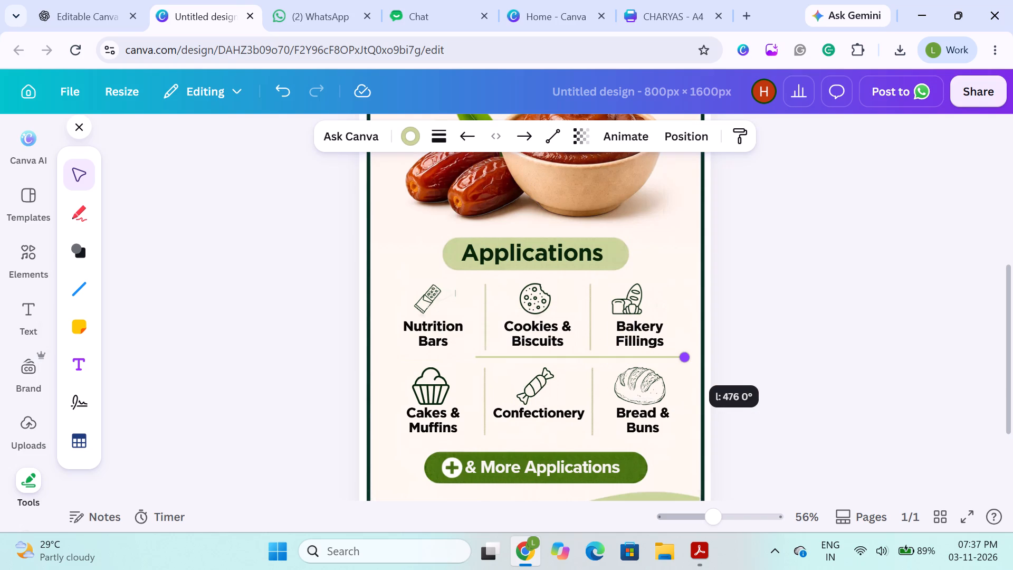
pyautogui.moveTo(685, 356); pyautogui.dragTo(682, 355)
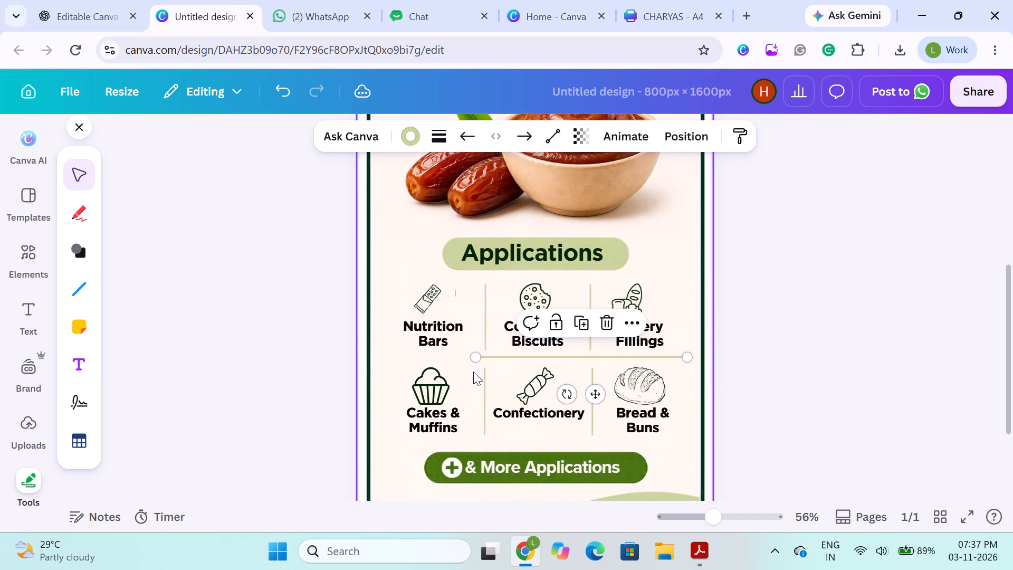
pyautogui.keyDown('shift'); pyautogui.moveTo(477, 357); pyautogui.dragTo(386, 355); pyautogui.keyUp('shift')
pyautogui.click(271, 356)
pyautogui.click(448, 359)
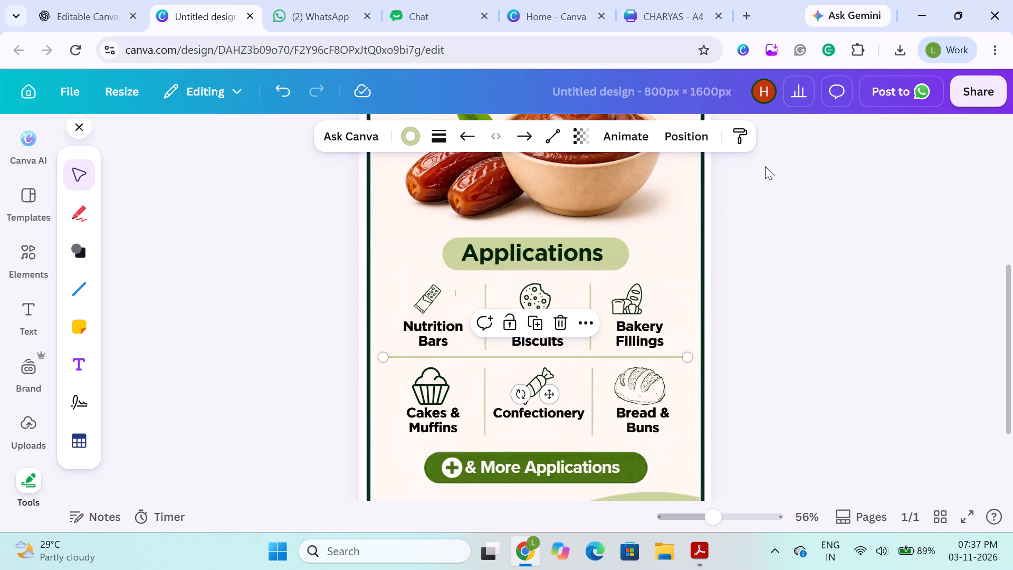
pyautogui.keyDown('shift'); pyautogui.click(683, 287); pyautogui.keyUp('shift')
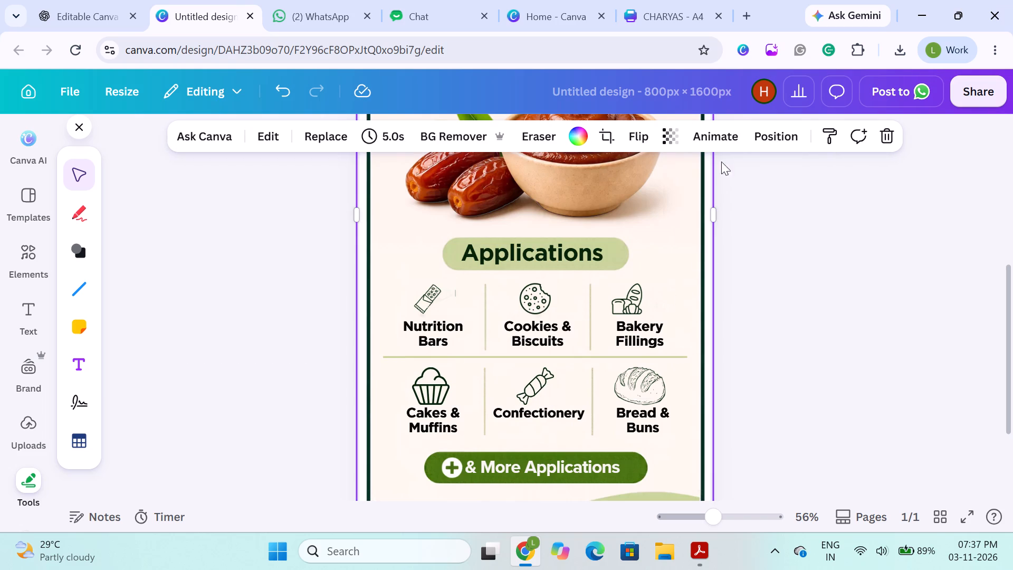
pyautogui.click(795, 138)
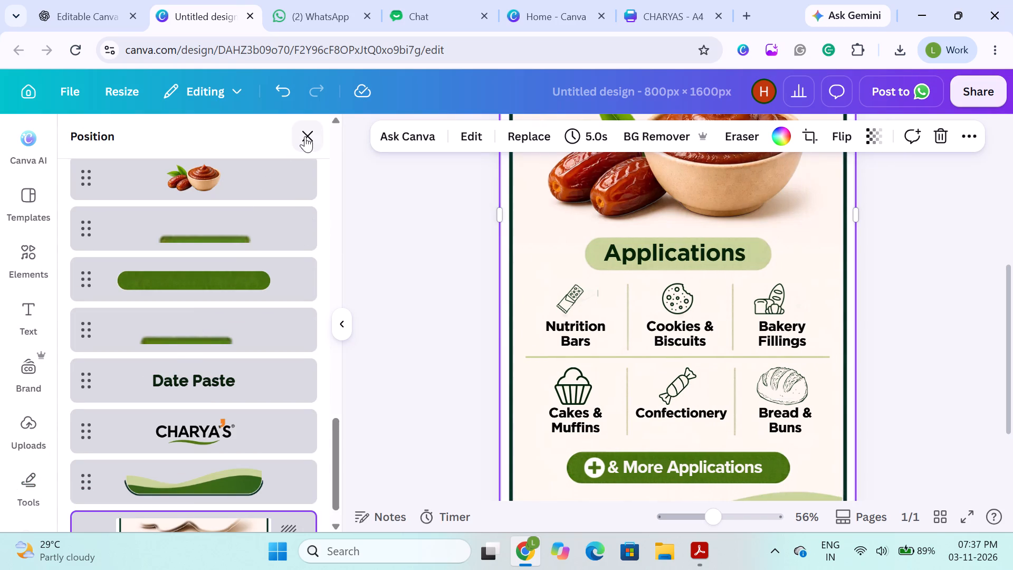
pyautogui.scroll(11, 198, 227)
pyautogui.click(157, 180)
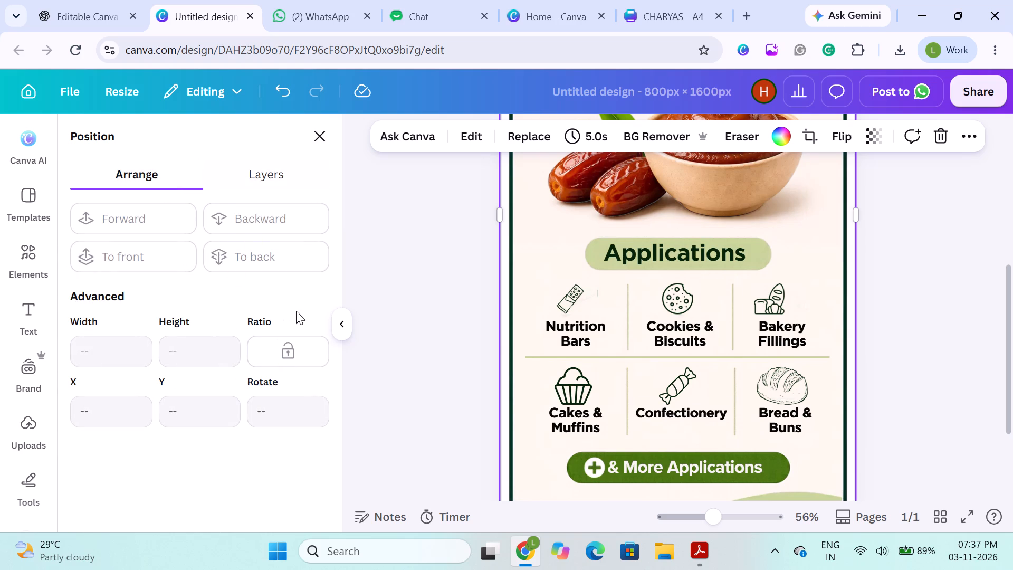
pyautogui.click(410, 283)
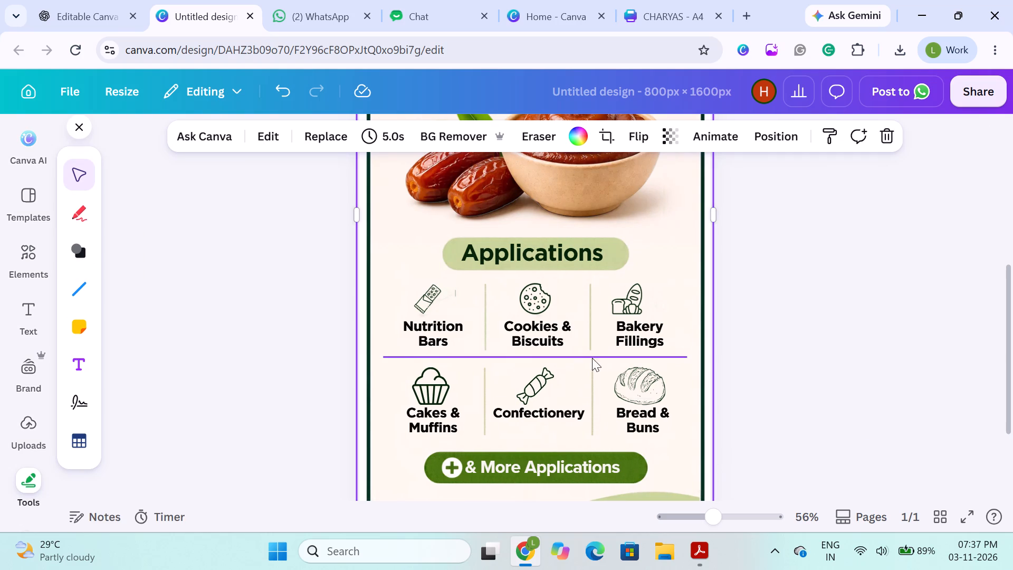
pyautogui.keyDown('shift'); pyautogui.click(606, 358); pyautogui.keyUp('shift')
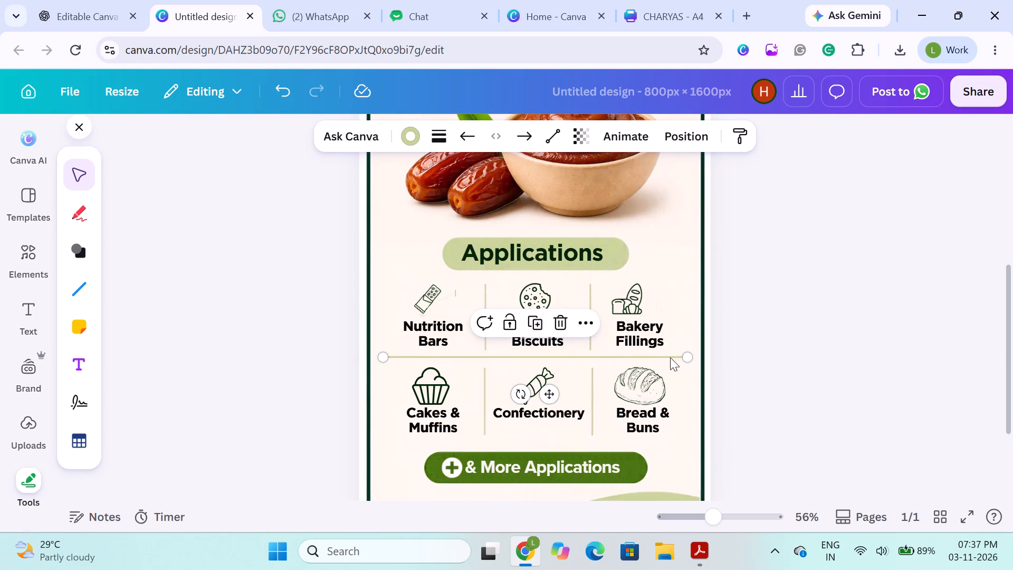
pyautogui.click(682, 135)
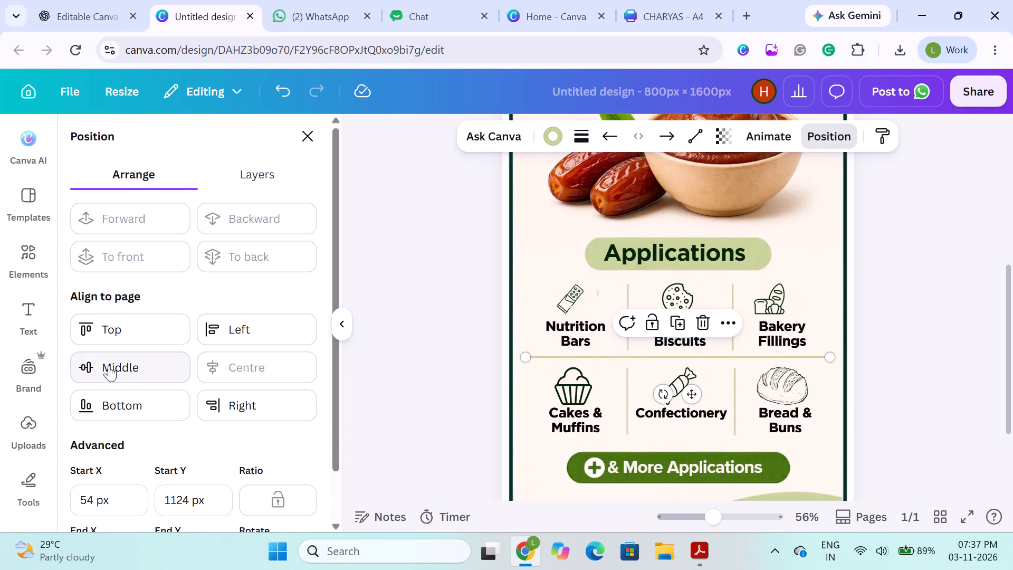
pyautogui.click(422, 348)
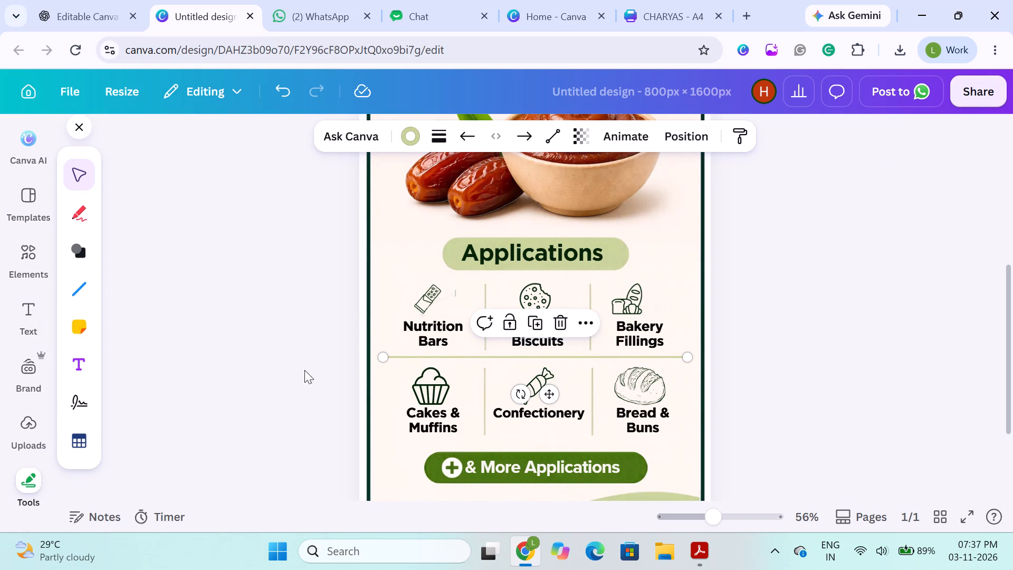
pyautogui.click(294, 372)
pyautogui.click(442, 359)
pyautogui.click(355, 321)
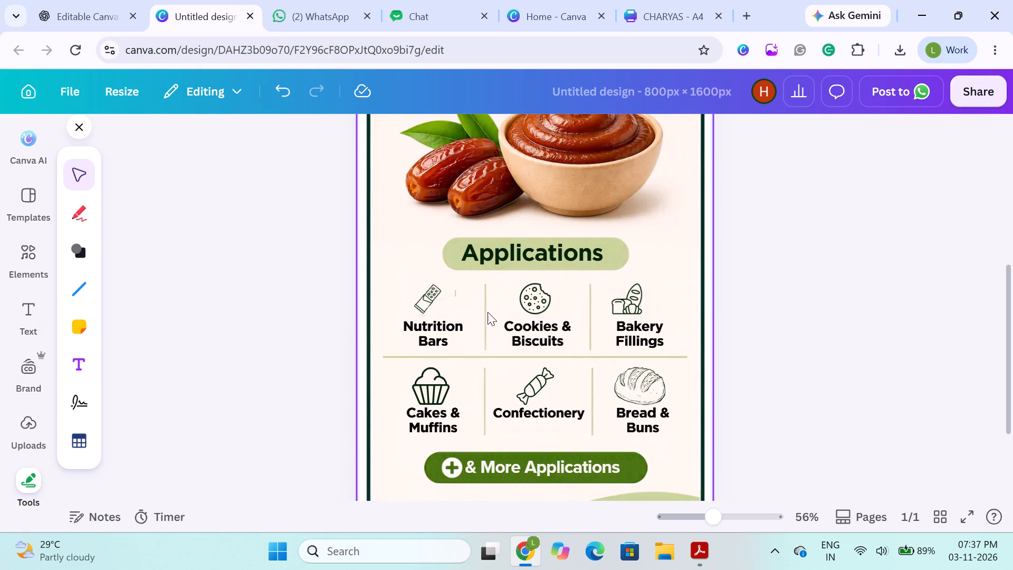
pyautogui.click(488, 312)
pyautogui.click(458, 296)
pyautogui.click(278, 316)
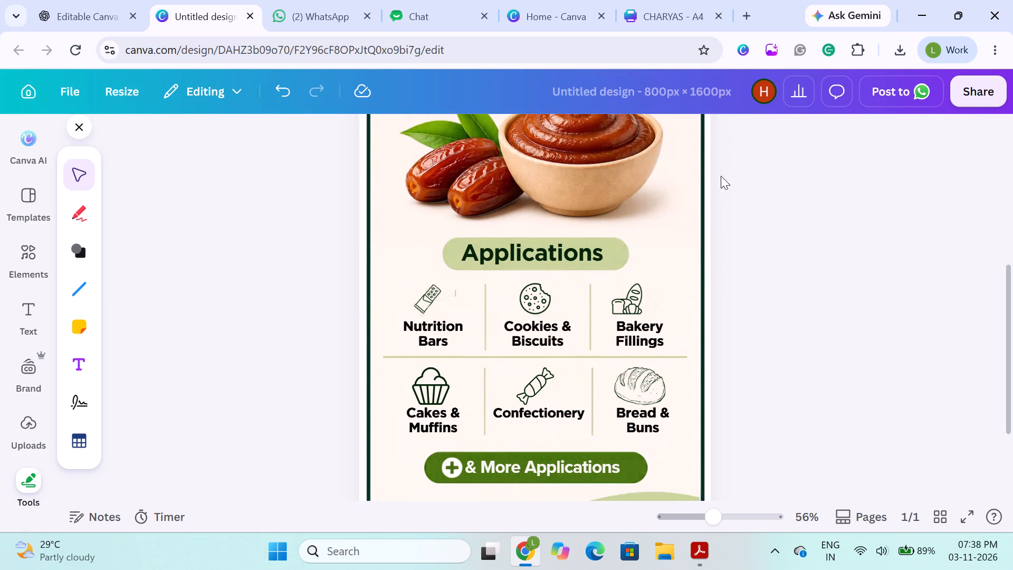
# Add a straight line, turn it vertical and fit it over the divider between Nutrition Bars and Cookies & Biscuits.
pyautogui.click(484, 330)
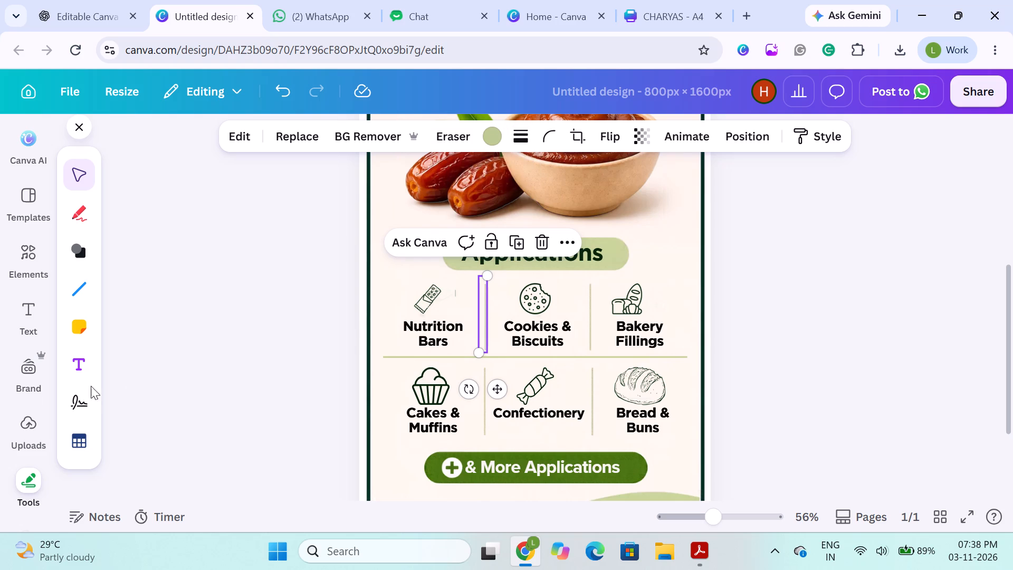
pyautogui.click(76, 296)
pyautogui.click(121, 277)
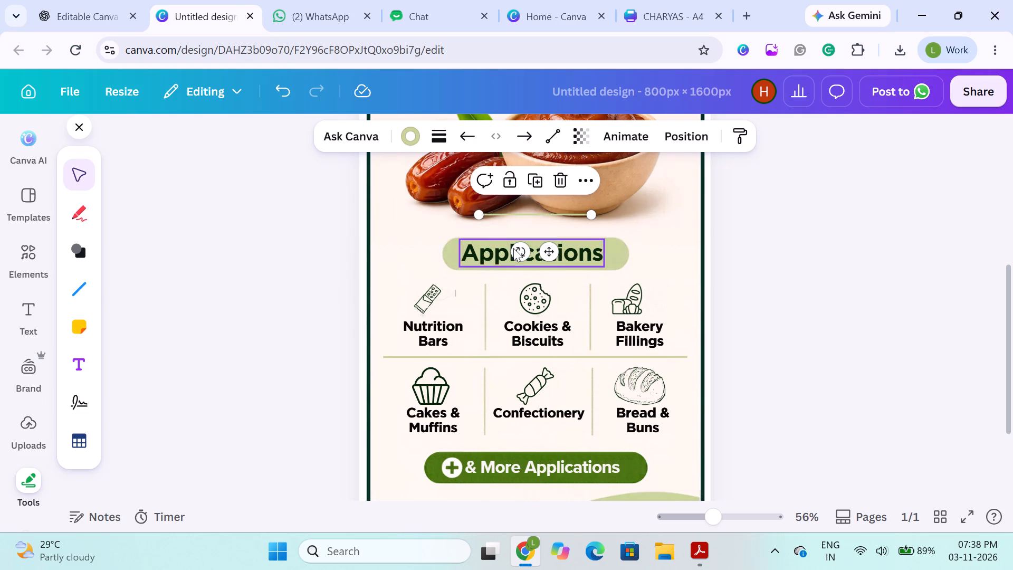
pyautogui.moveTo(592, 212); pyautogui.dragTo(490, 316)
pyautogui.moveTo(480, 274); pyautogui.dragTo(487, 326)
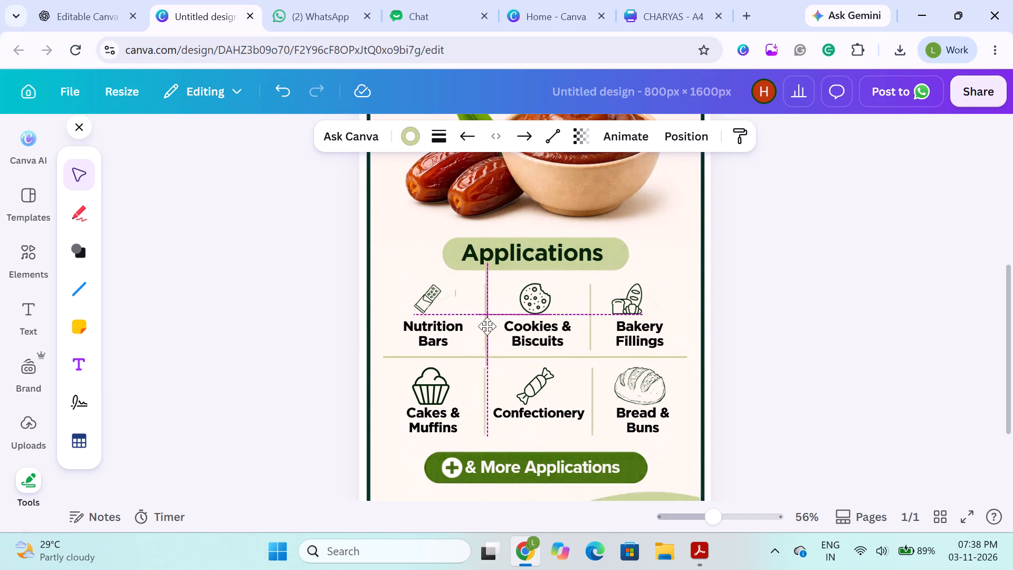
pyautogui.moveTo(487, 326); pyautogui.dragTo(488, 344)
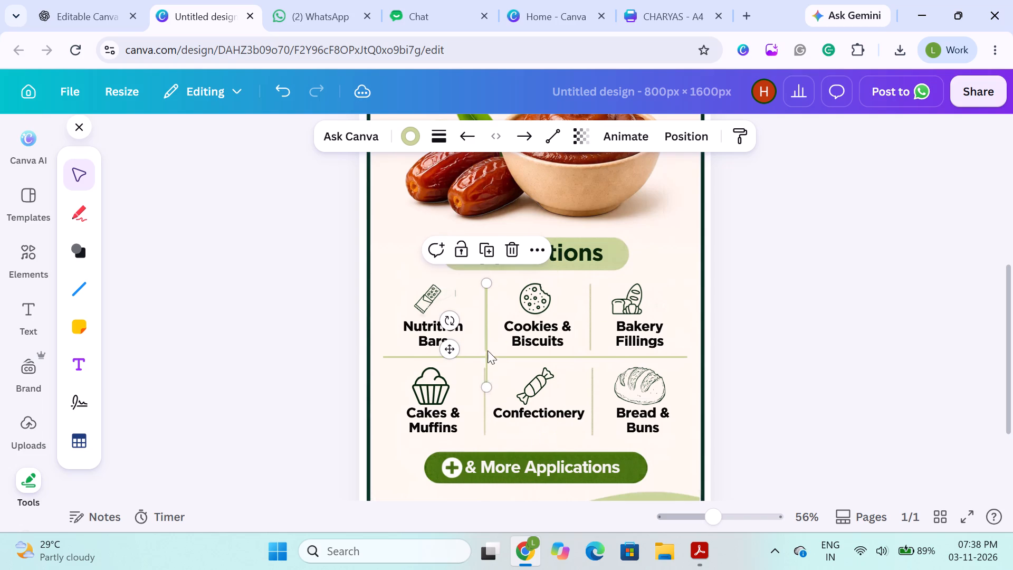
pyautogui.keyDown('shift'); pyautogui.moveTo(489, 385); pyautogui.dragTo(489, 351); pyautogui.keyUp('shift')
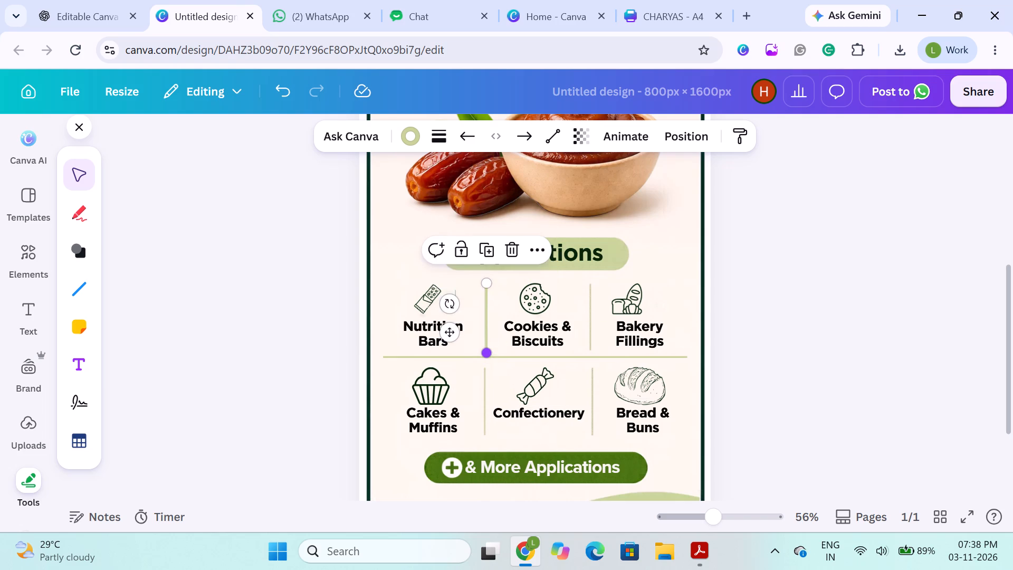
# Delete the original divider between Nutrition Bars and Cookies & Biscuits and leave the new vertical line in its place.
pyautogui.moveTo(485, 325); pyautogui.dragTo(476, 325)
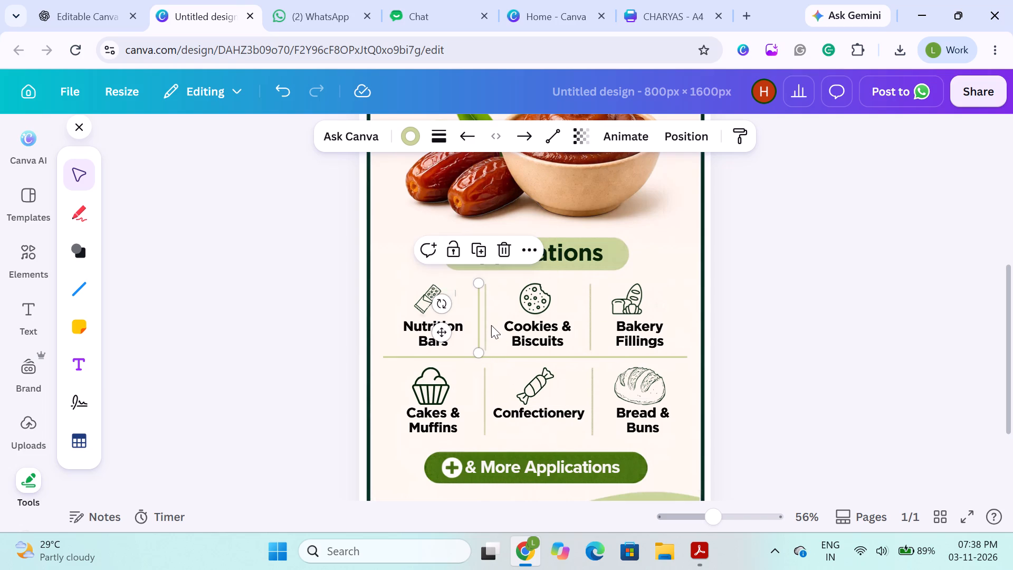
pyautogui.click(485, 324)
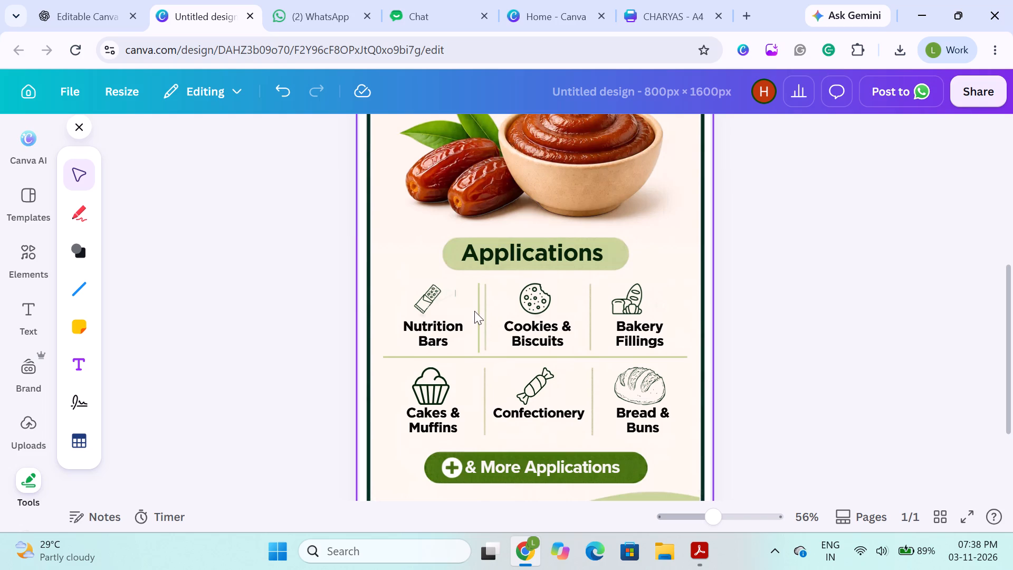
pyautogui.moveTo(476, 311); pyautogui.dragTo(469, 315)
pyautogui.click(486, 315)
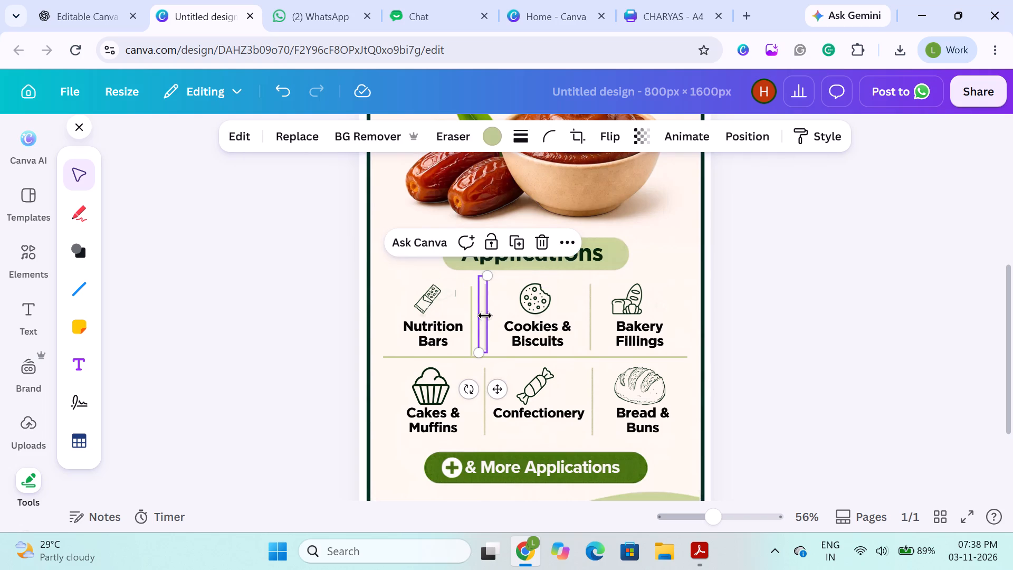
pyautogui.press('BackSpace')
pyautogui.moveTo(469, 317); pyautogui.dragTo(480, 316)
# Replace the original divider between Cookies & Biscuits and Bakery Fillings with a duplicate of the new vertical line at the same height.
pyautogui.click(585, 308)
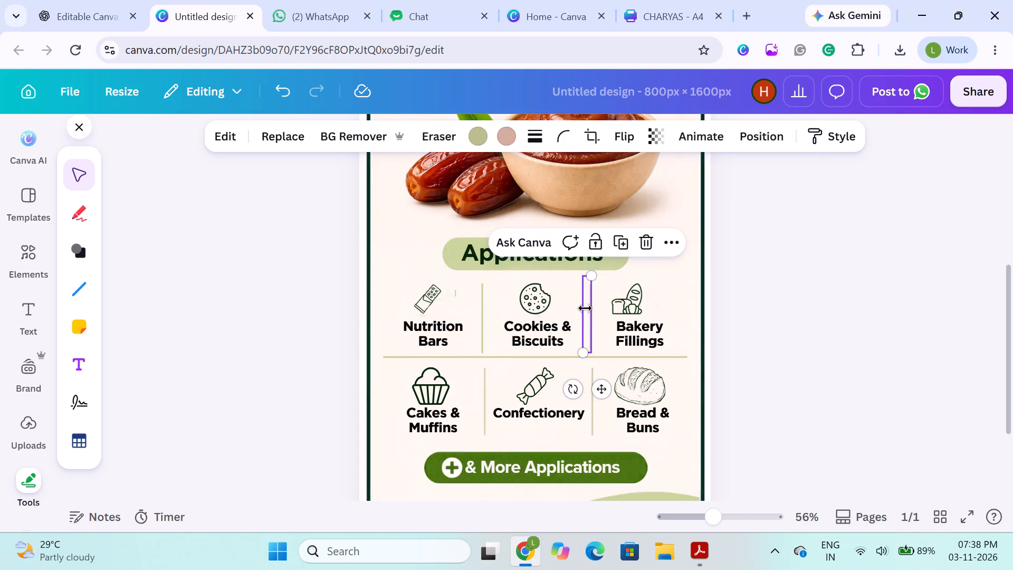
pyautogui.press('BackSpace')
pyautogui.click(478, 318)
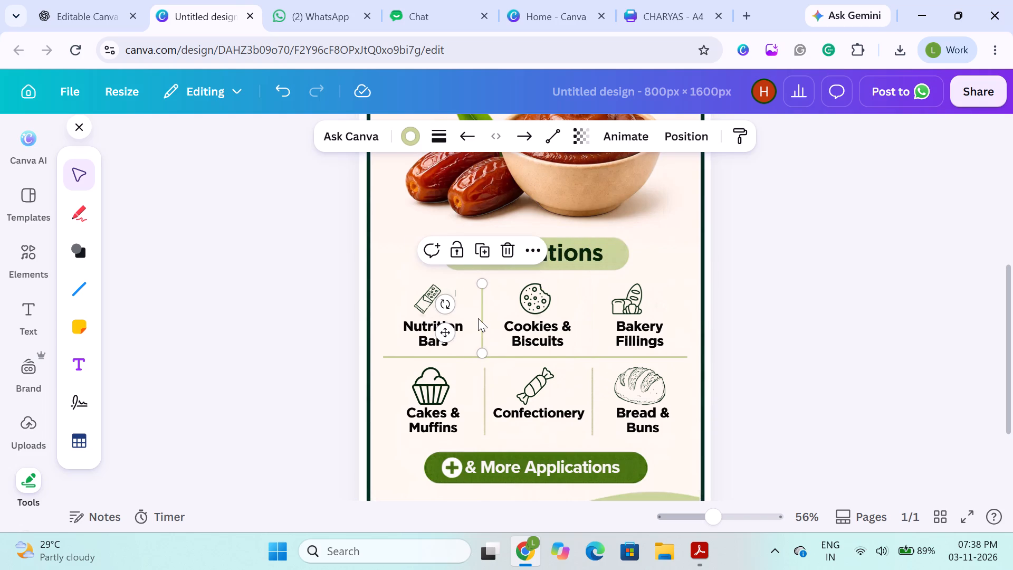
pyautogui.hotkey('ctrl', 'd')
pyautogui.moveTo(490, 325); pyautogui.dragTo(587, 321)
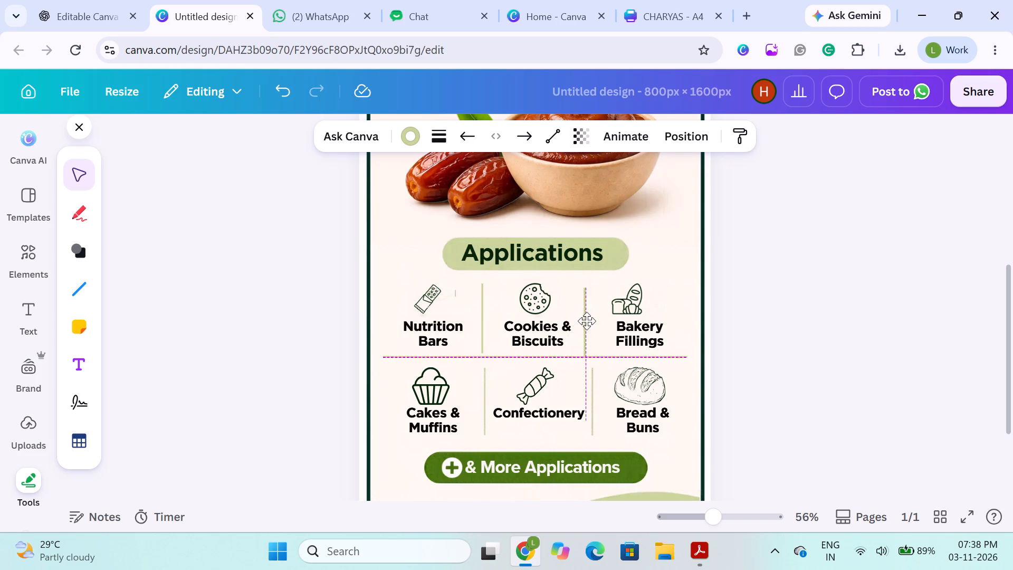
pyautogui.moveTo(587, 321); pyautogui.dragTo(592, 318)
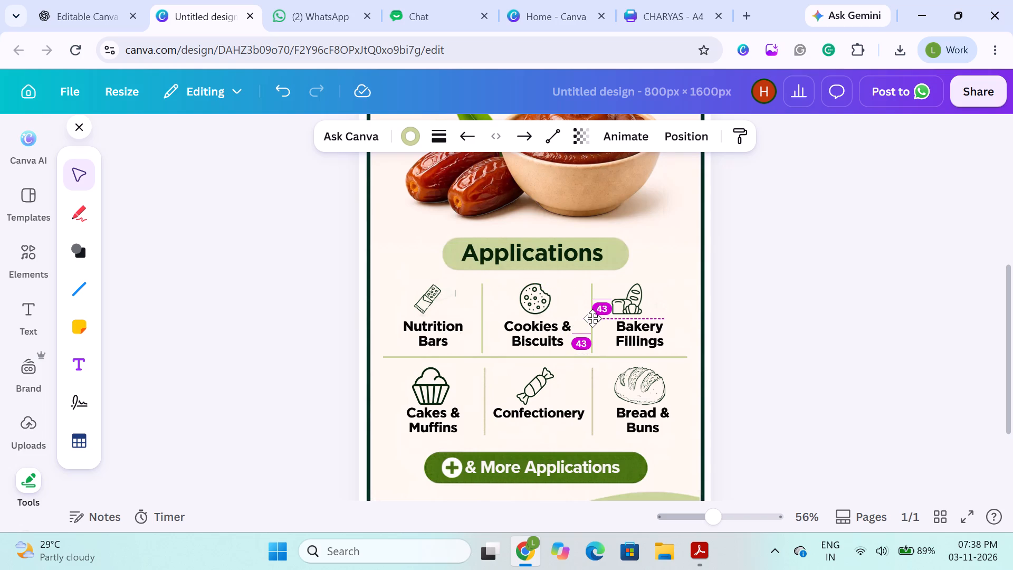
pyautogui.moveTo(592, 318); pyautogui.dragTo(592, 319)
pyautogui.click(246, 377)
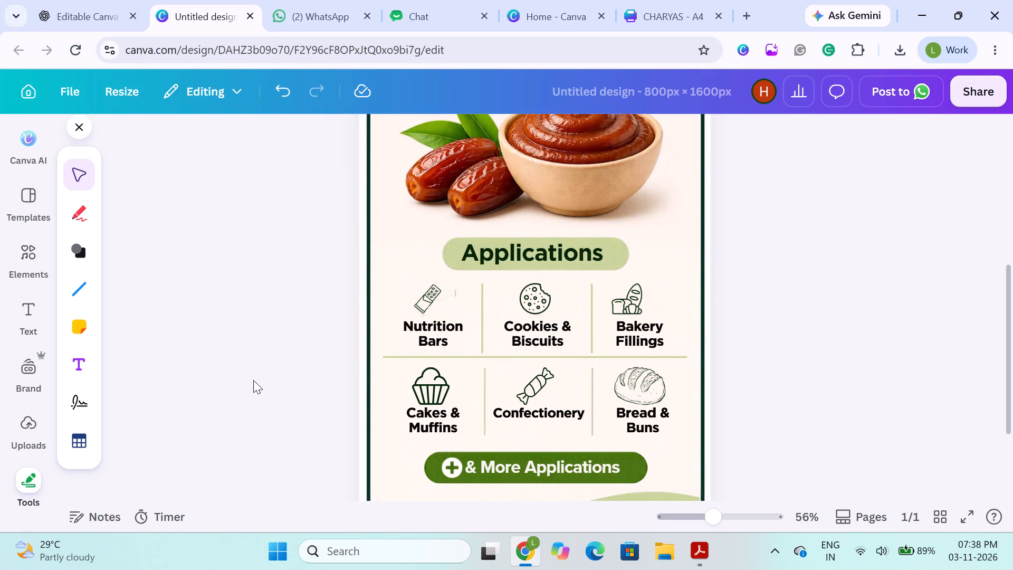
# Delete the two original vertical dividers on either side of Confectionery in the lower row of applications.
pyautogui.click(486, 396)
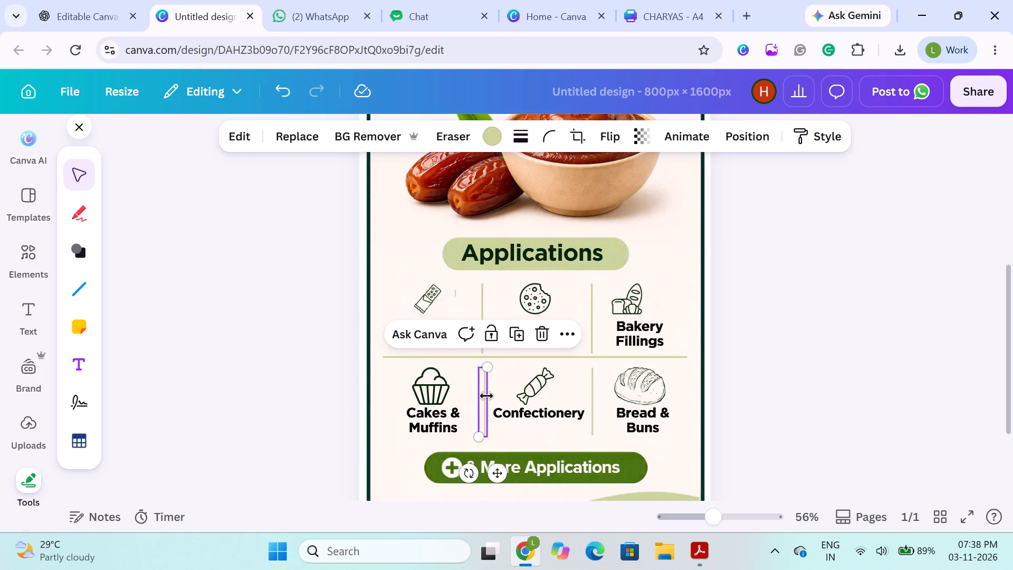
pyautogui.press('BackSpace')
pyautogui.click(592, 403)
pyautogui.press('BackSpace')
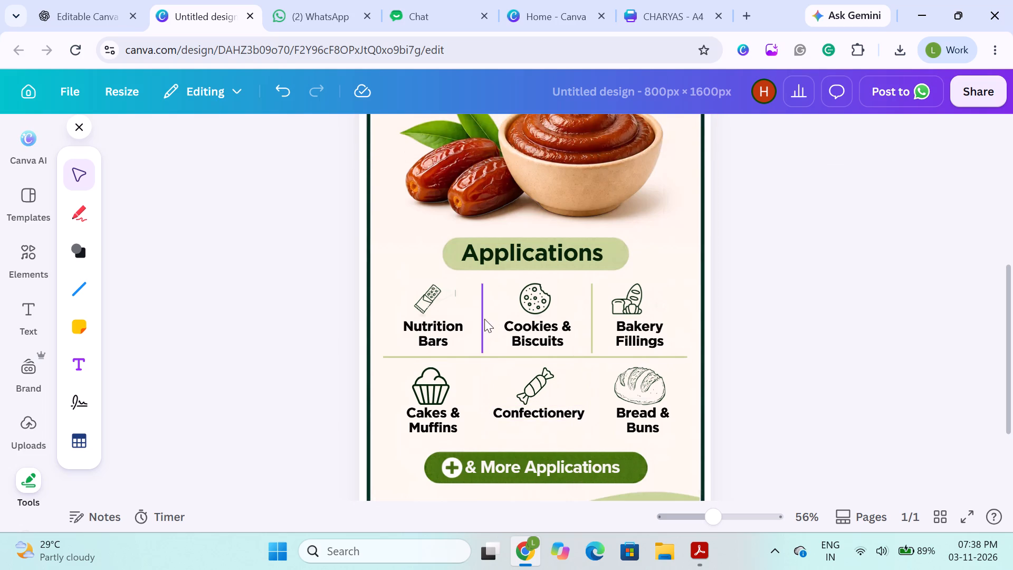
# Duplicate the new upper-row vertical line and place it between Cakes & Muffins and Confectionery, aligned with the line above.
pyautogui.click(483, 319)
pyautogui.hotkey('ctrl', 'd')
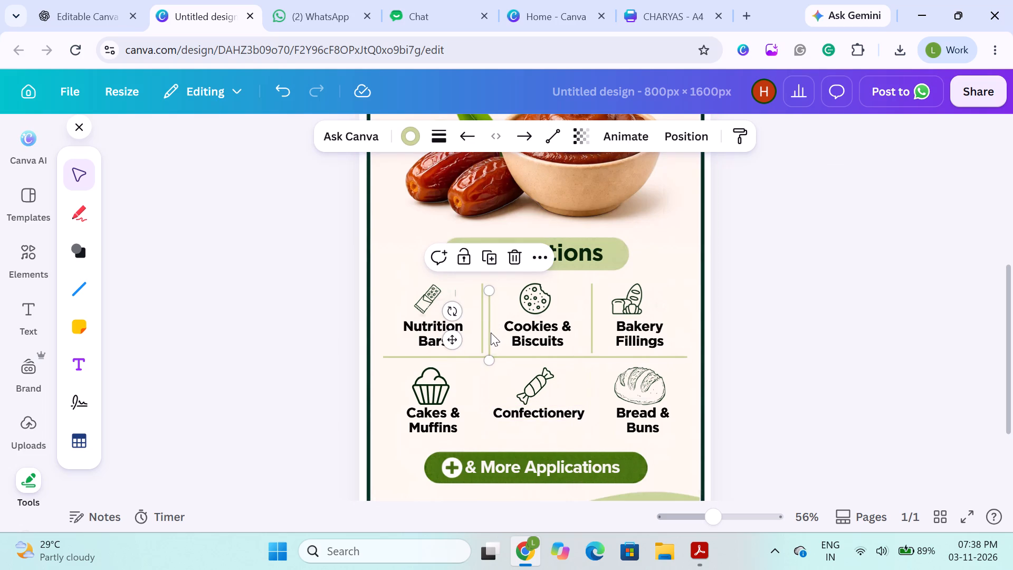
pyautogui.moveTo(491, 331); pyautogui.dragTo(486, 408)
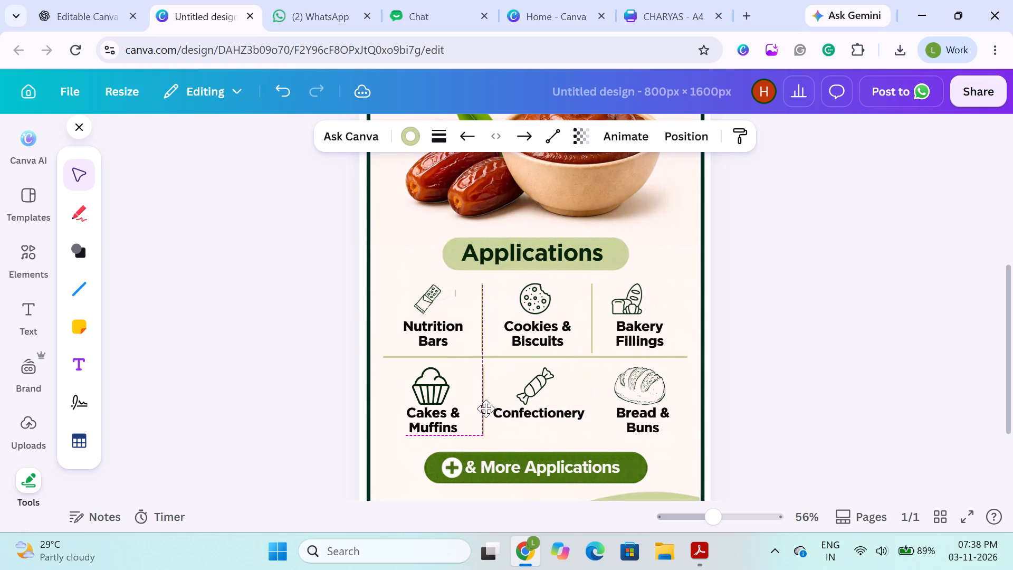
pyautogui.moveTo(486, 408); pyautogui.dragTo(487, 406)
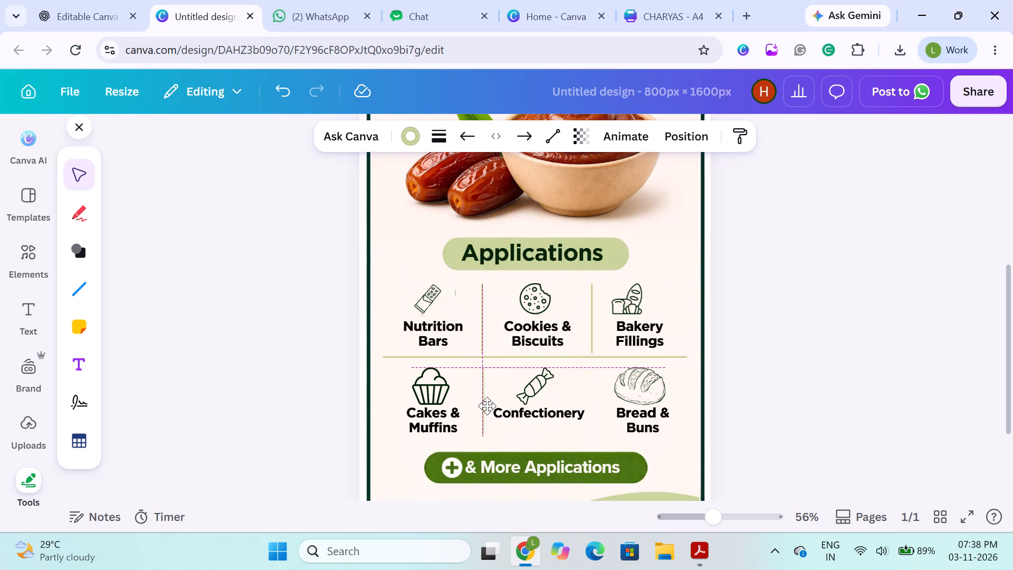
pyautogui.moveTo(487, 406); pyautogui.dragTo(487, 407)
# Duplicate the lower-row vertical line and place it between Confectionery and Bread & Buns, with equal 19 px gaps beside the Confectionery label.
pyautogui.hotkey('ctrl', 'd')
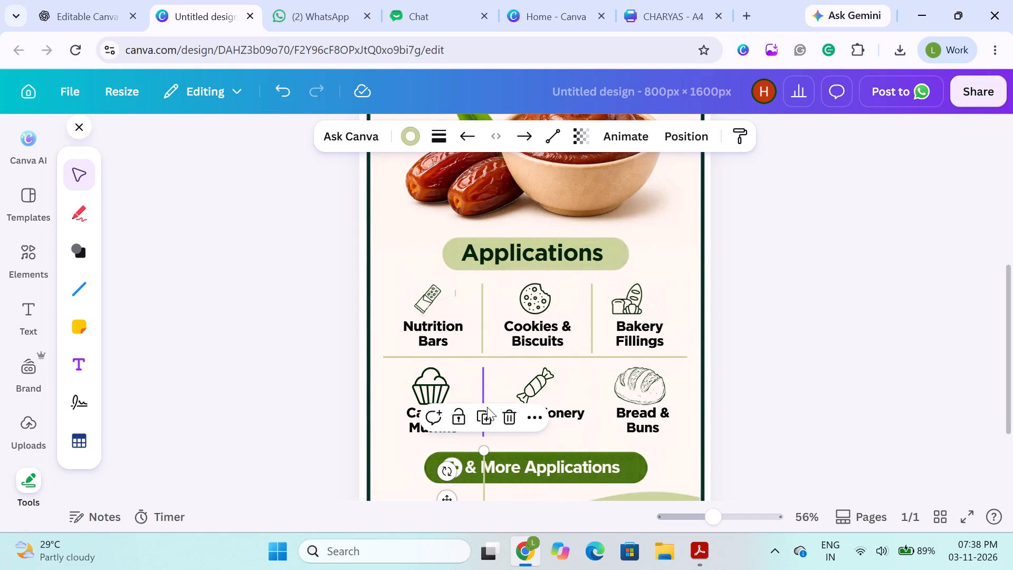
pyautogui.moveTo(484, 470); pyautogui.dragTo(597, 396)
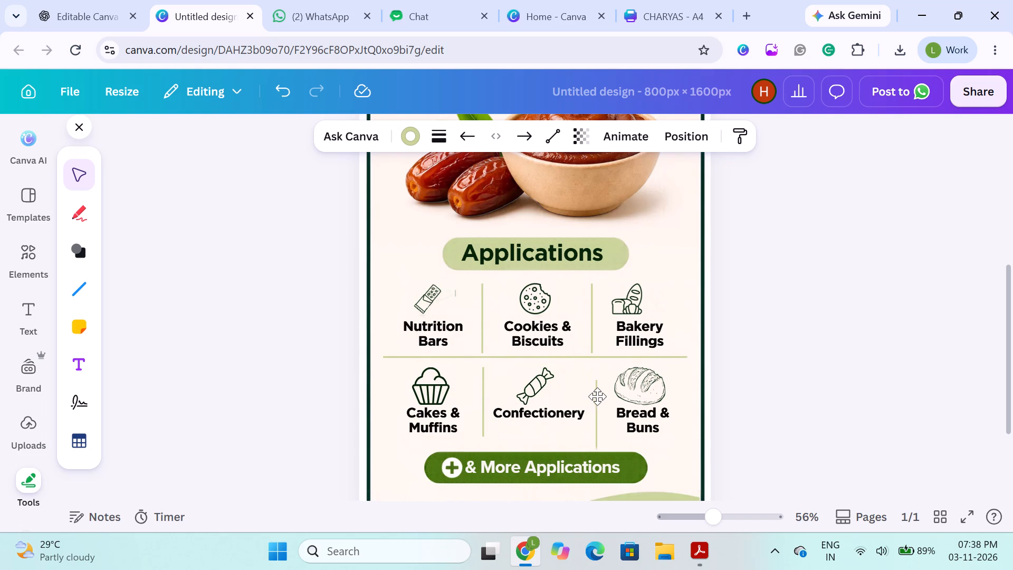
pyautogui.moveTo(597, 396); pyautogui.dragTo(592, 390)
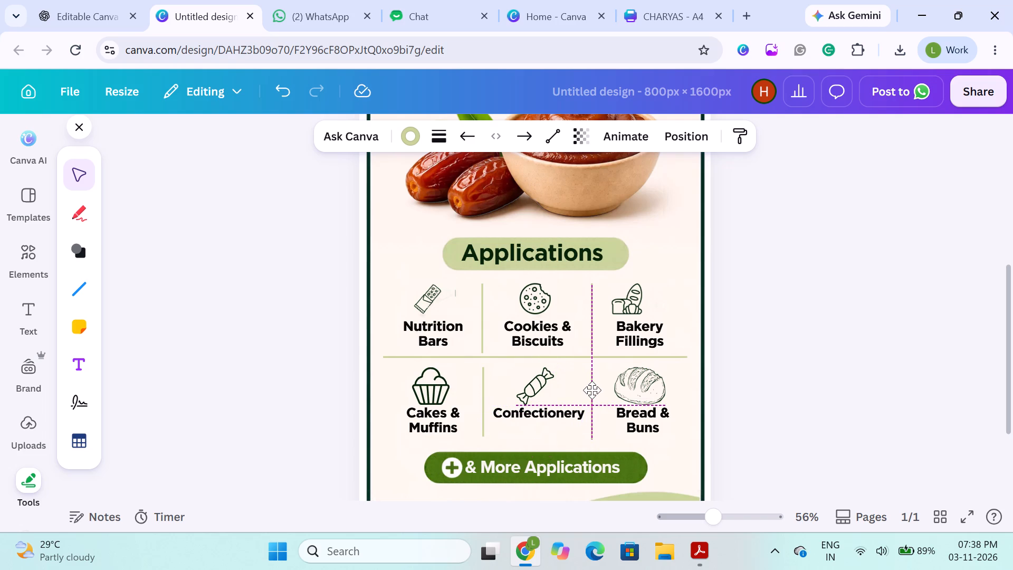
pyautogui.moveTo(592, 390); pyautogui.dragTo(592, 390)
pyautogui.moveTo(592, 390); pyautogui.dragTo(593, 384)
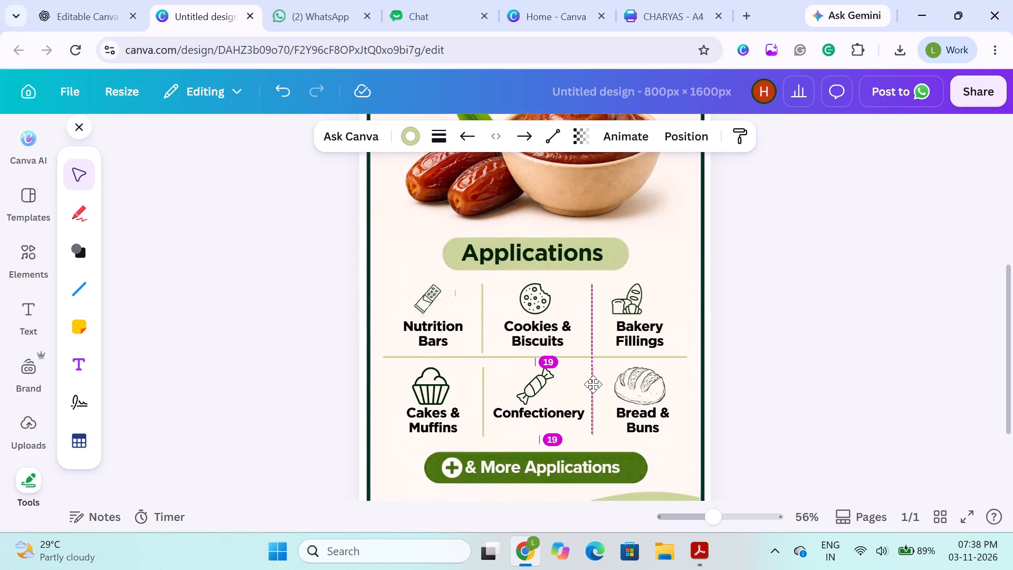
pyautogui.moveTo(593, 384); pyautogui.dragTo(595, 387)
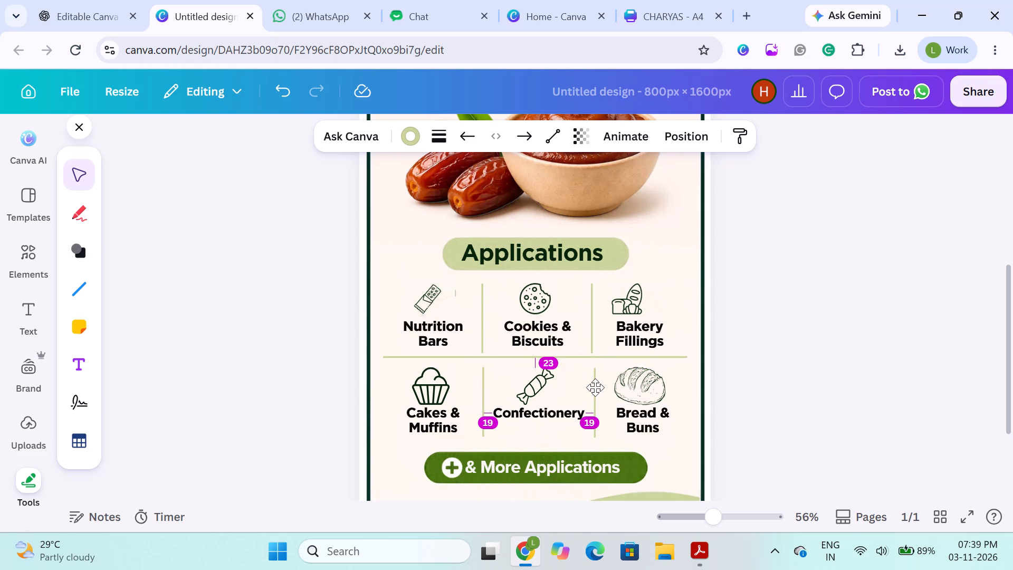
pyautogui.moveTo(595, 387); pyautogui.dragTo(592, 386)
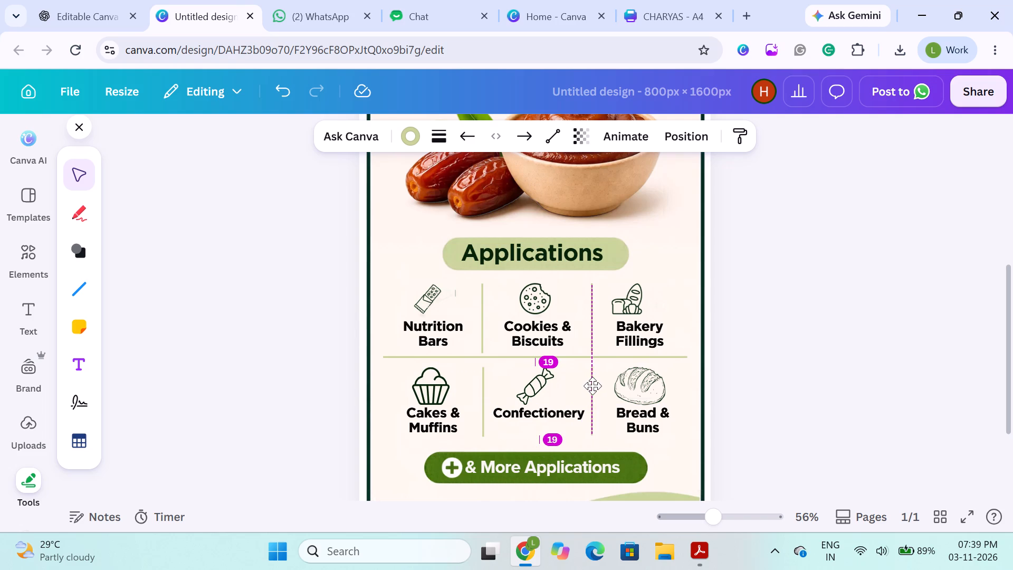
pyautogui.moveTo(592, 386); pyautogui.dragTo(596, 385)
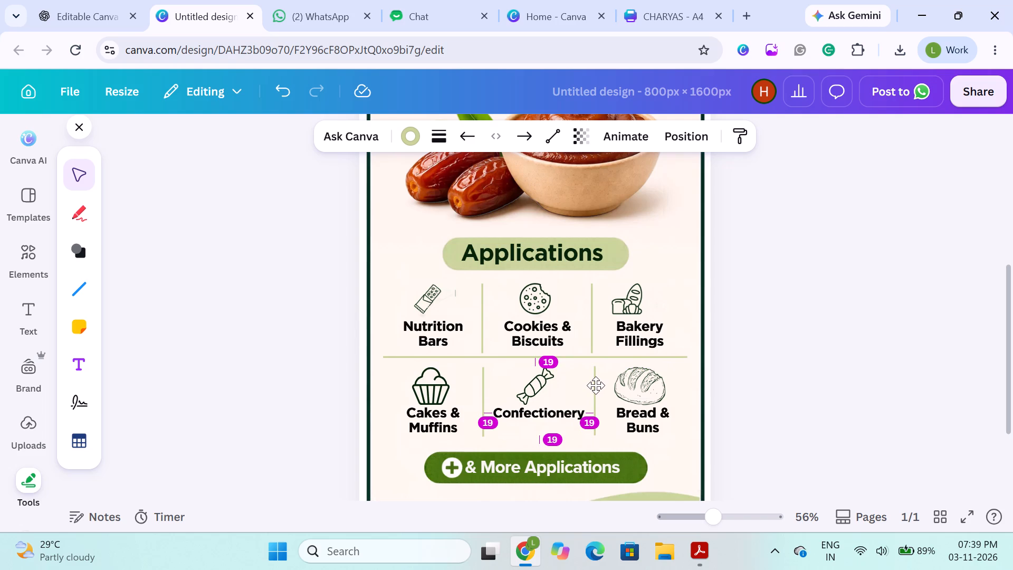
pyautogui.moveTo(596, 385); pyautogui.dragTo(596, 386)
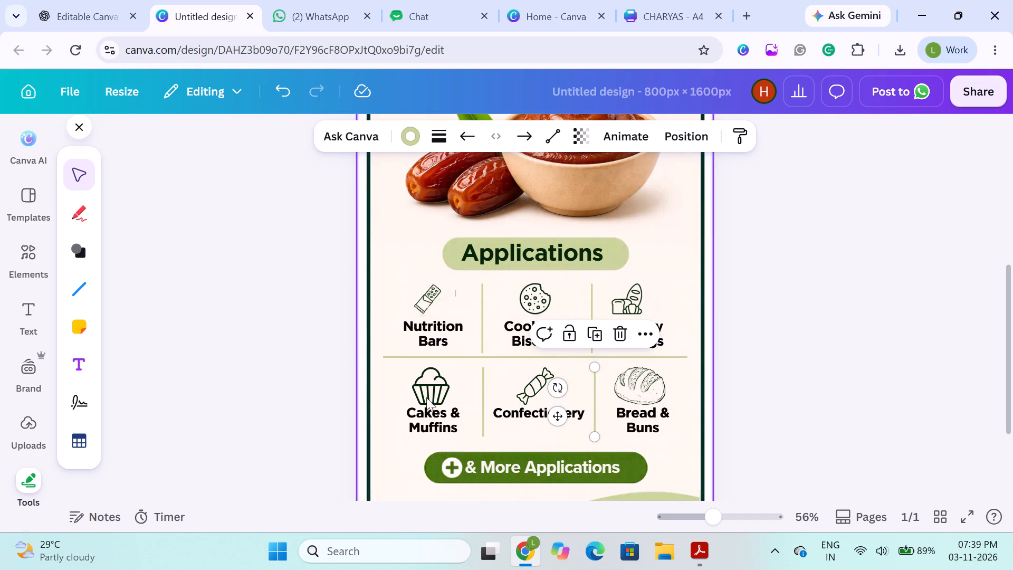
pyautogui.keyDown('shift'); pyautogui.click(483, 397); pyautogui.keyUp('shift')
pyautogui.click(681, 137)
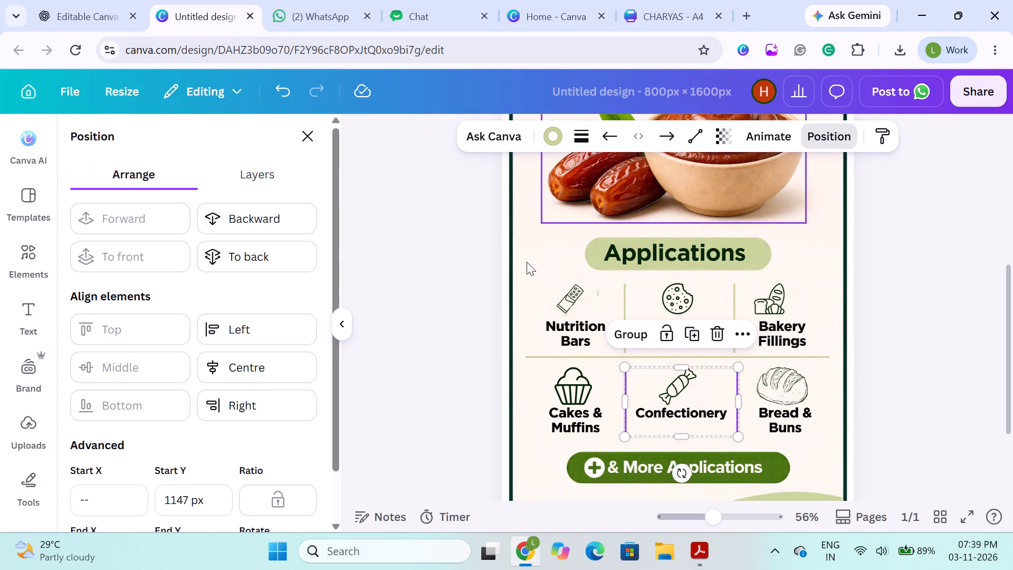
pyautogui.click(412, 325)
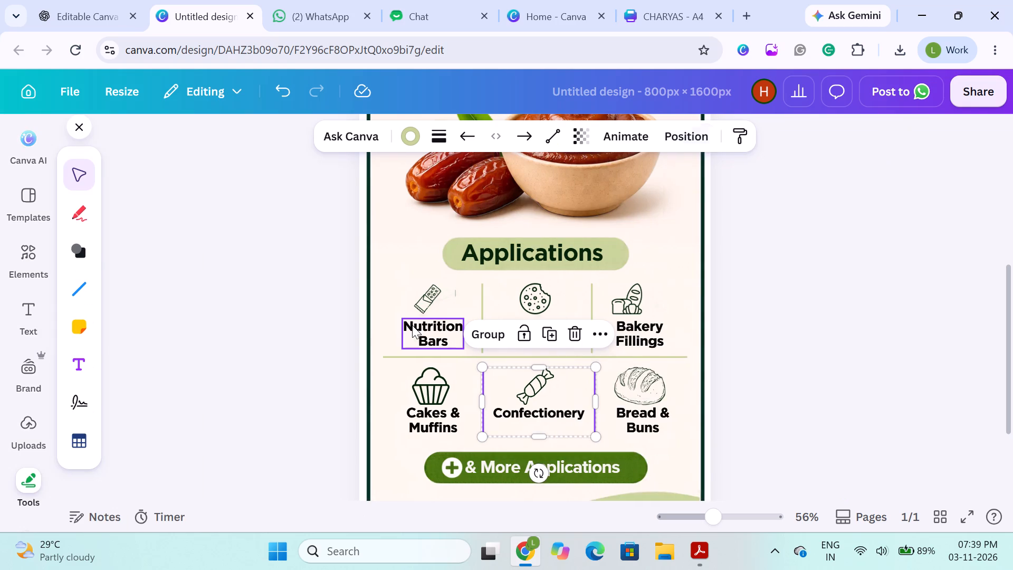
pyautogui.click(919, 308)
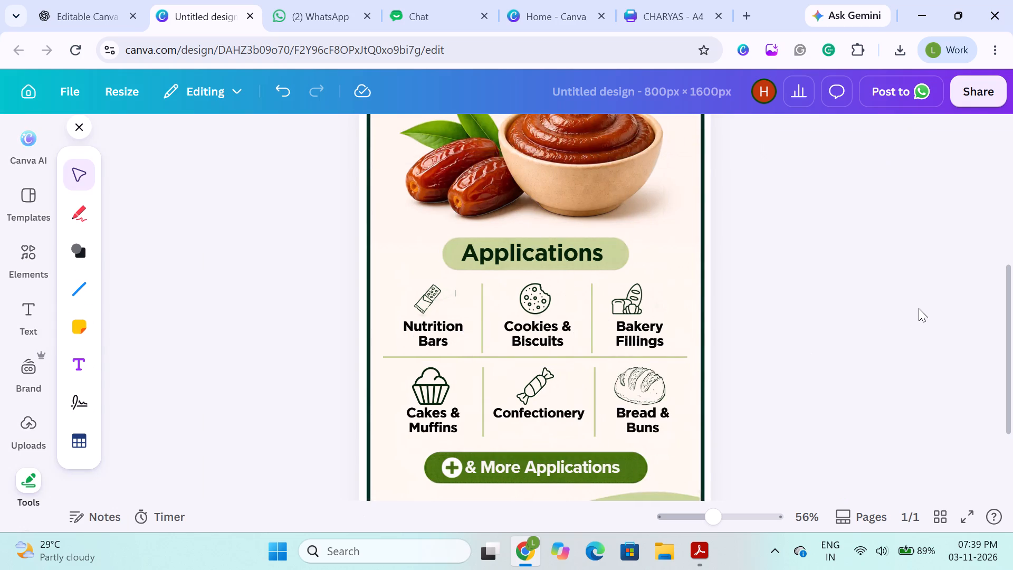
# Select the Nutrition Bars icon together with its text label.
pyautogui.scroll(-2, 896, 315)
pyautogui.click(351, 294)
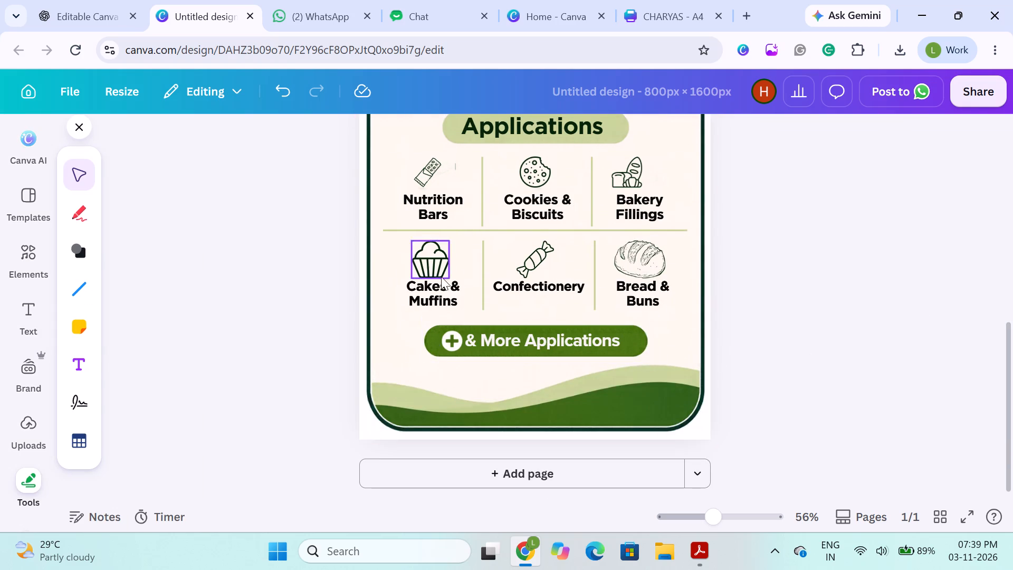
pyautogui.click(424, 168)
pyautogui.keyDown('shift'); pyautogui.click(430, 199); pyautogui.keyUp('shift')
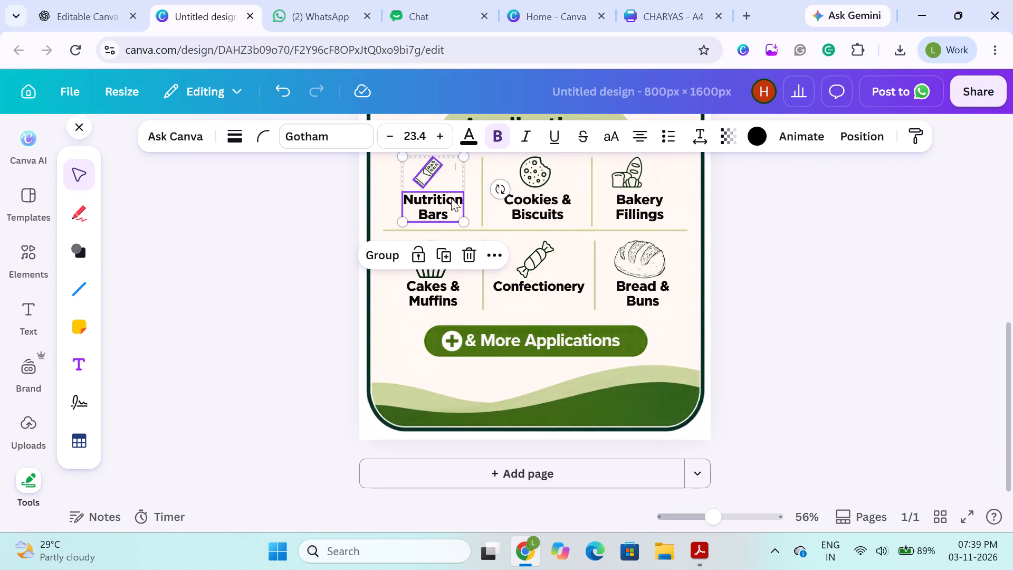
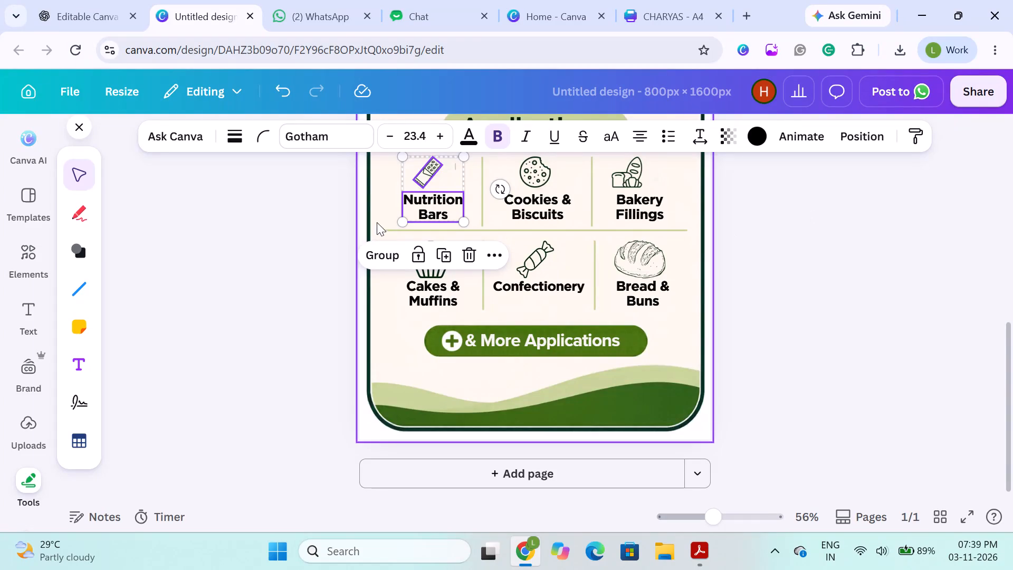
# Centre-align the Nutrition Bars icon with its label, and do the same for the Cookies & Biscuits icon and label.
pyautogui.click(857, 138)
pyautogui.click(252, 365)
pyautogui.click(346, 285)
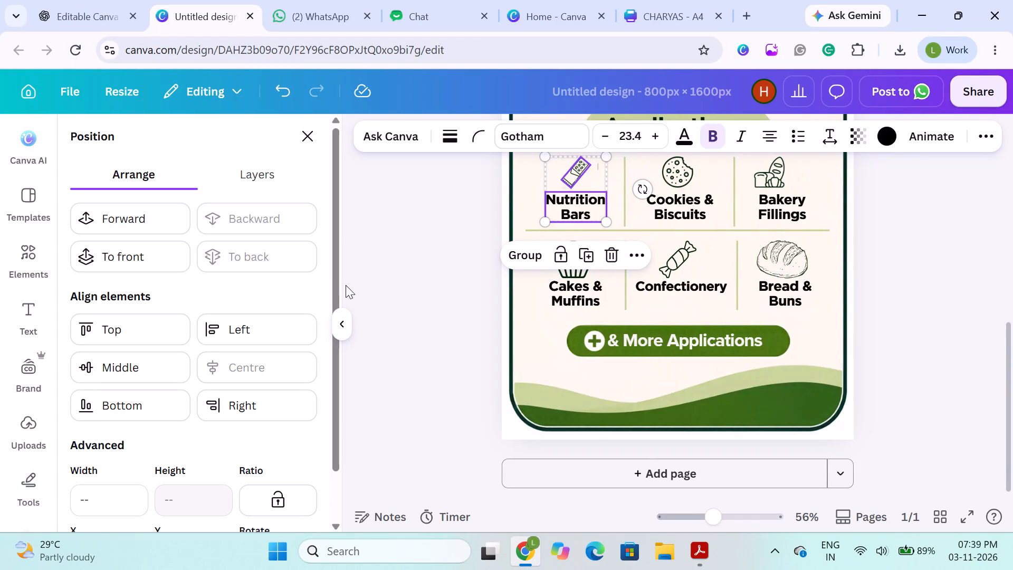
pyautogui.click(534, 167)
pyautogui.keyDown('shift'); pyautogui.click(528, 204); pyautogui.keyUp('shift')
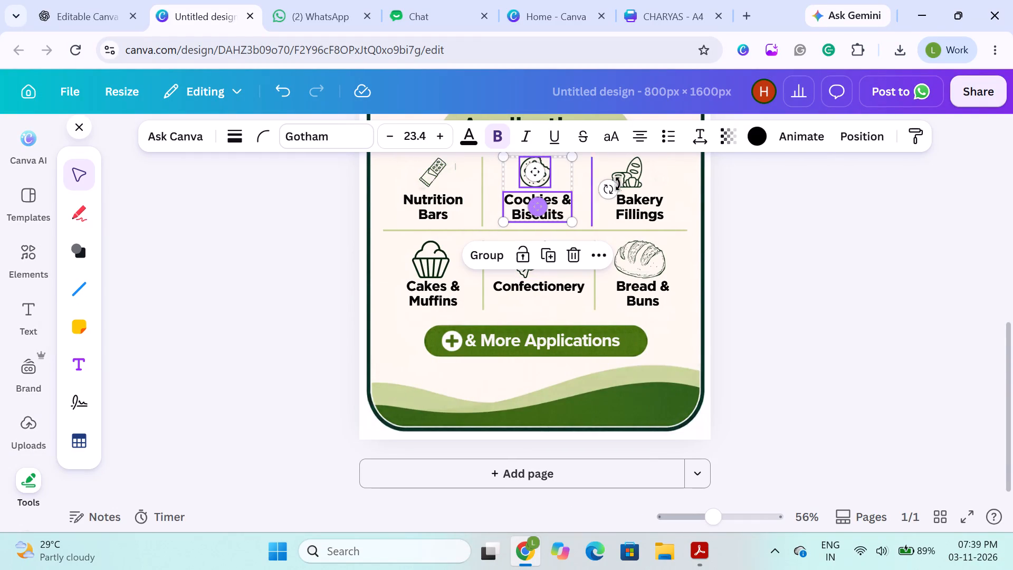
pyautogui.click(859, 135)
pyautogui.click(236, 365)
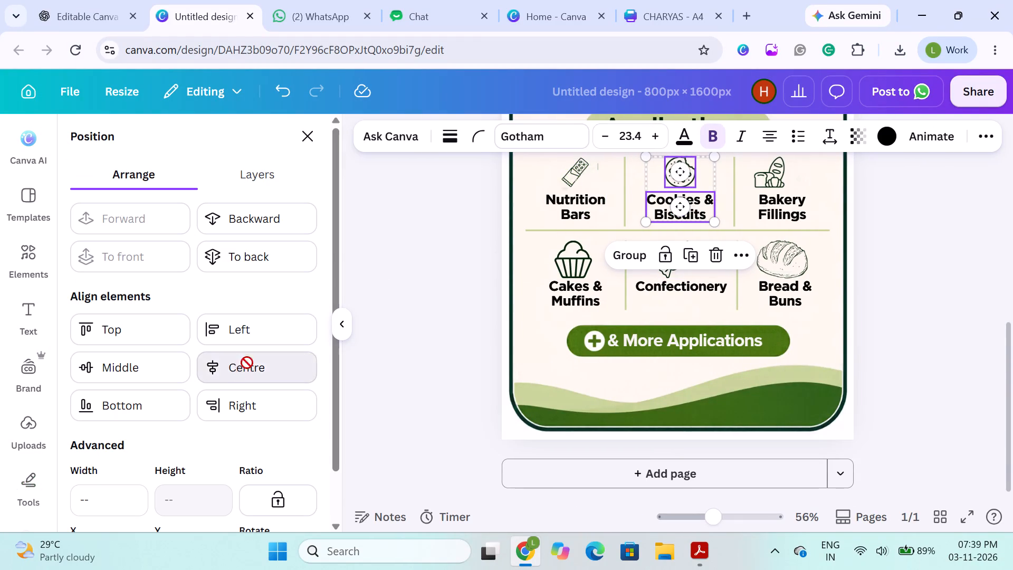
# Centre-align the Bakery Fillings icon horizontally with its text label.
pyautogui.click(777, 177)
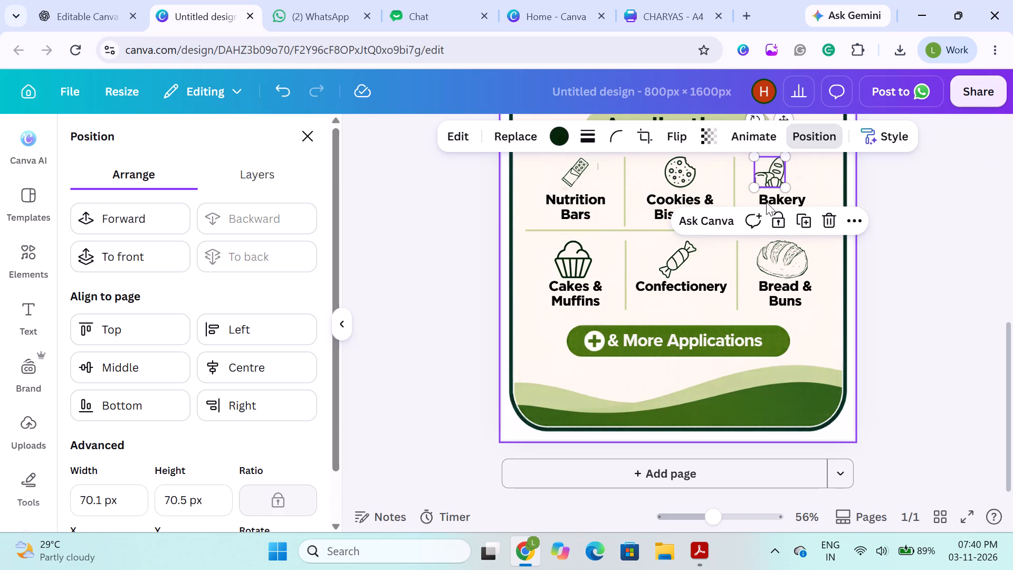
pyautogui.keyDown('shift'); pyautogui.click(766, 202); pyautogui.keyUp('shift')
pyautogui.click(910, 139)
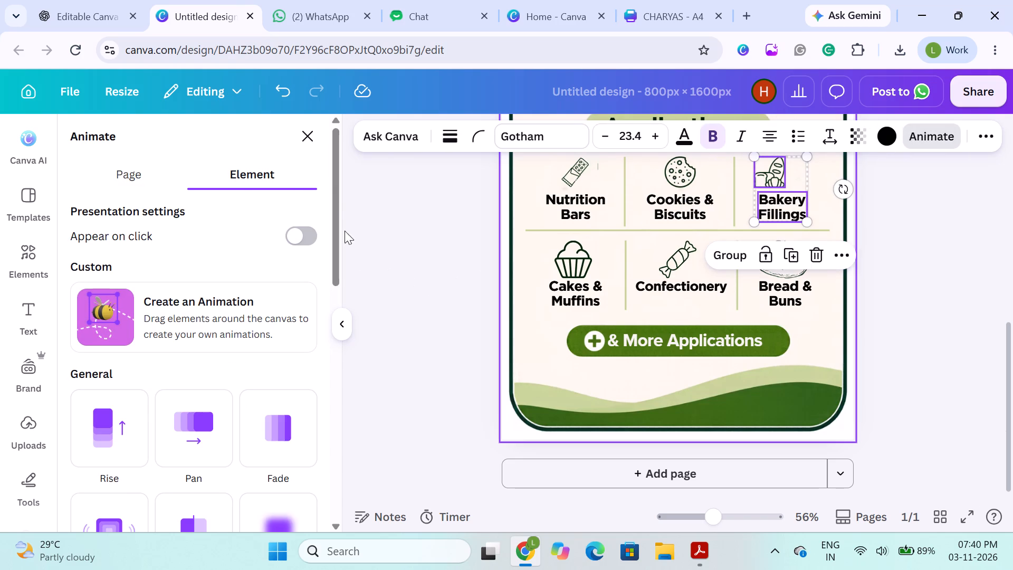
pyautogui.click(998, 134)
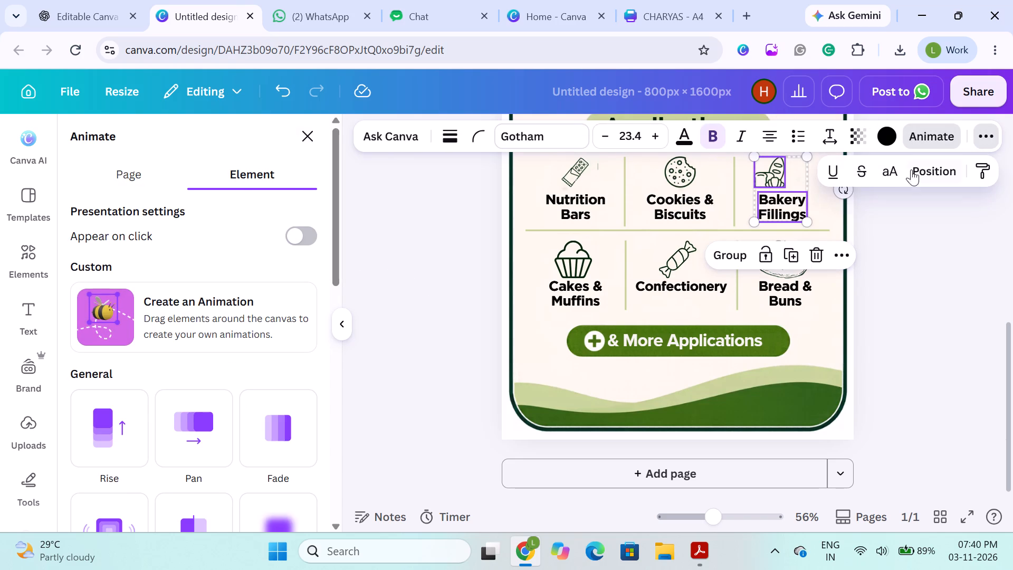
pyautogui.click(915, 168)
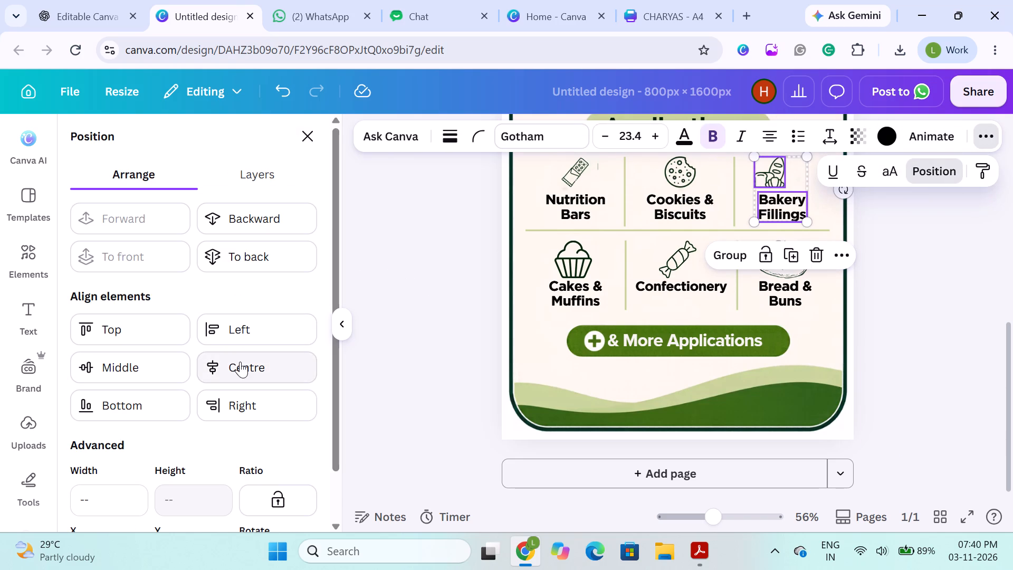
pyautogui.click(240, 362)
pyautogui.click(380, 282)
pyautogui.click(833, 213)
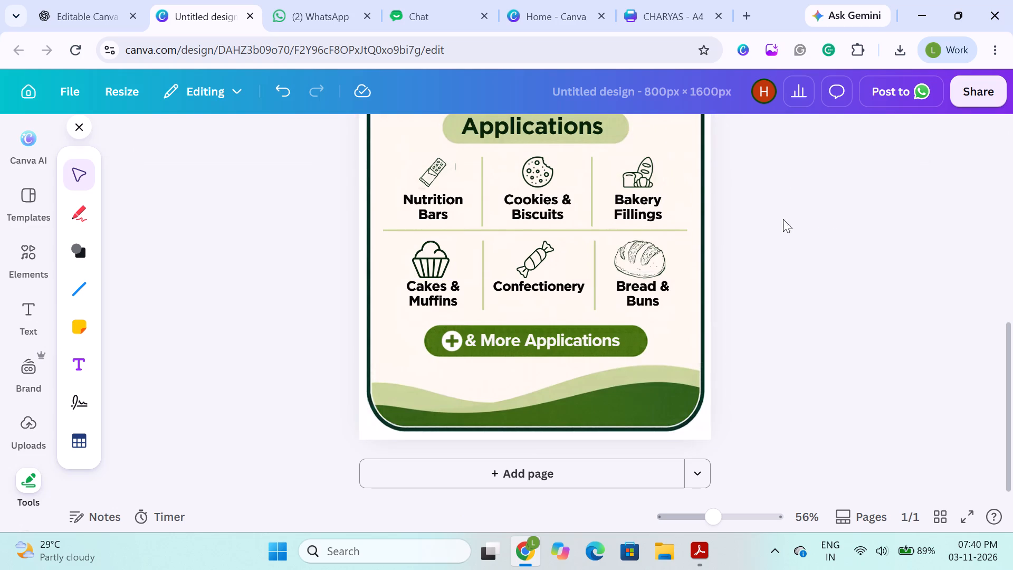
# Centre-align the Cakes & Muffins icon with its label, and do the same for the Confectionery icon and label.
pyautogui.click(427, 265)
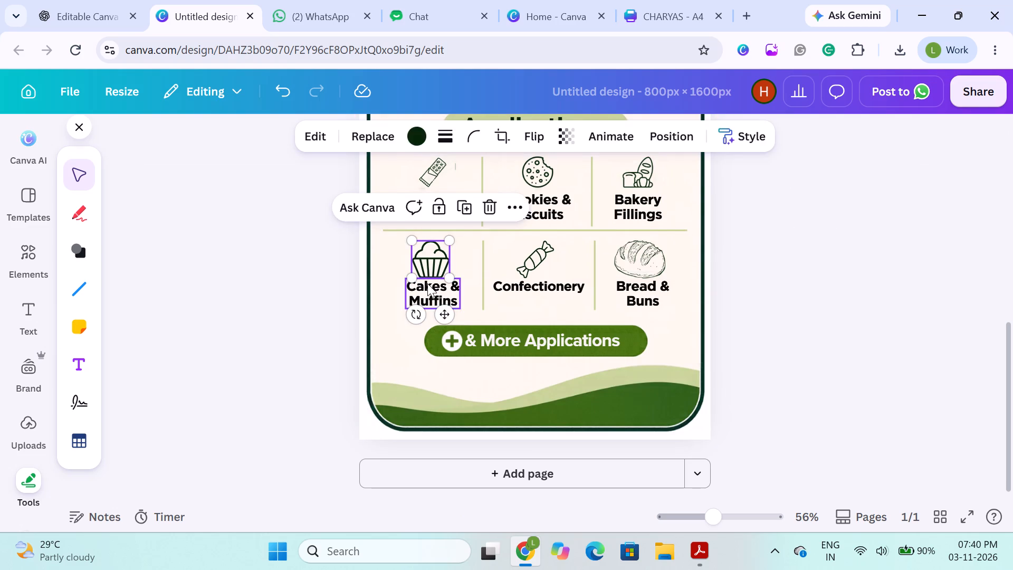
pyautogui.keyDown('shift'); pyautogui.click(427, 283); pyautogui.keyUp('shift')
pyautogui.click(848, 131)
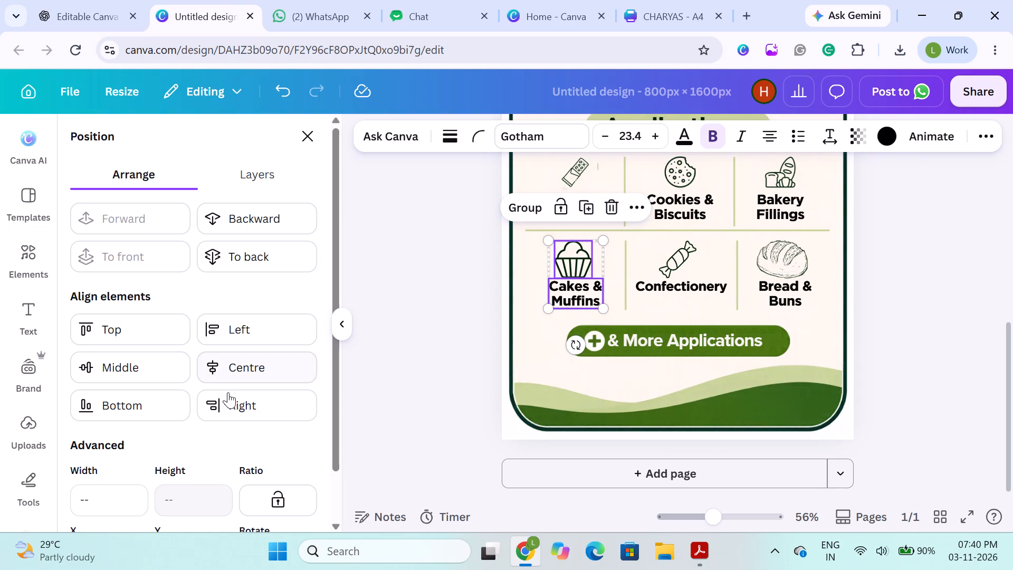
pyautogui.click(240, 377)
pyautogui.click(680, 268)
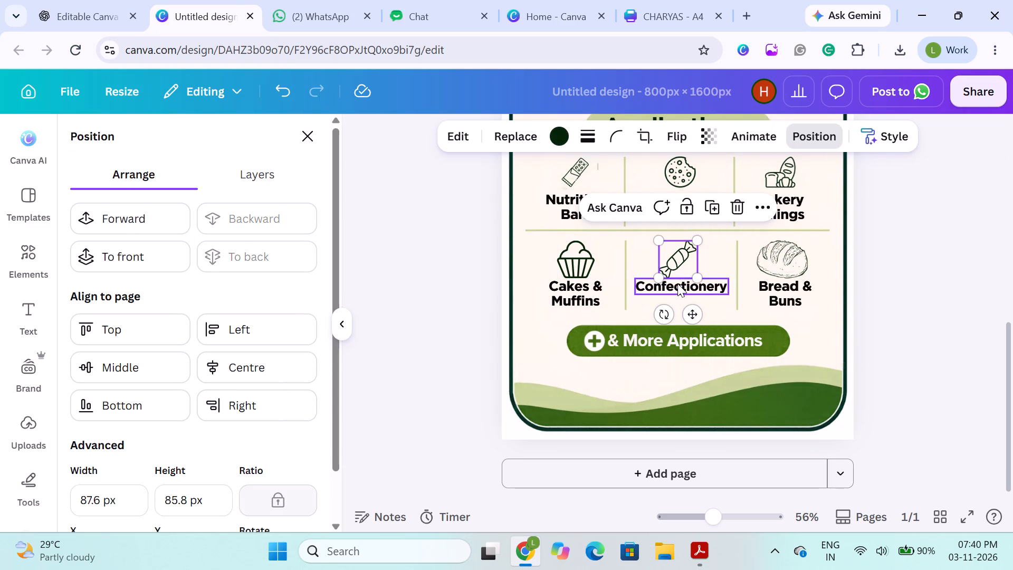
pyautogui.keyDown('shift'); pyautogui.click(677, 283); pyautogui.keyUp('shift')
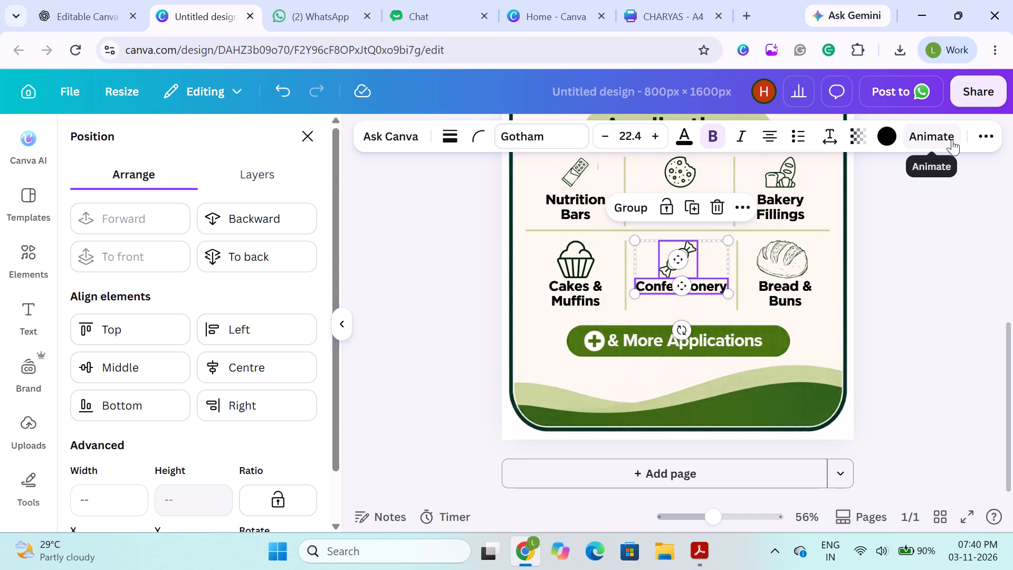
pyautogui.click(254, 365)
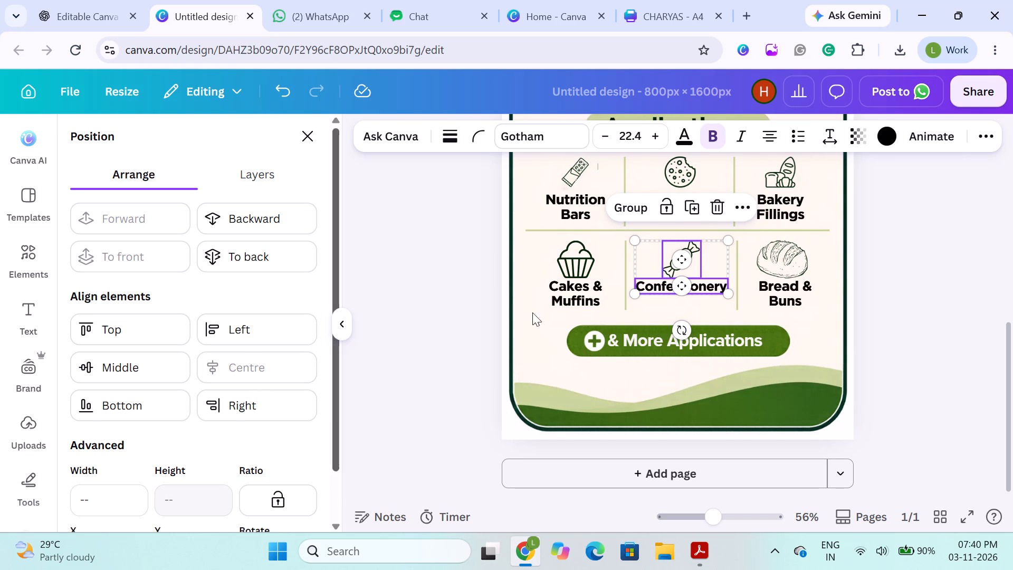
# Centre-align the Bread & Buns icon horizontally with its text label.
pyautogui.click(779, 265)
pyautogui.keyDown('shift'); pyautogui.click(780, 290); pyautogui.keyUp('shift')
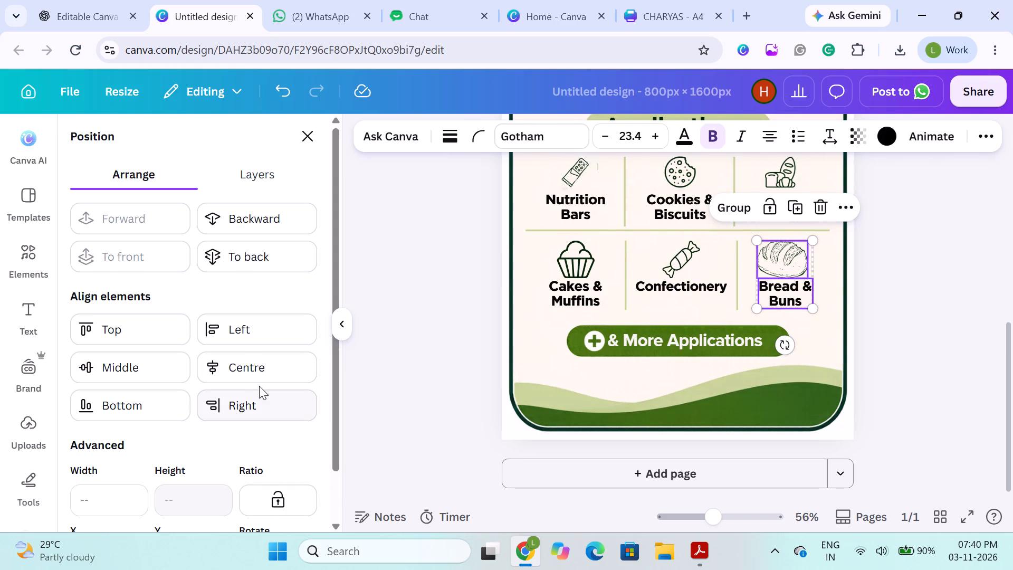
pyautogui.click(250, 381)
pyautogui.click(365, 330)
pyautogui.click(786, 307)
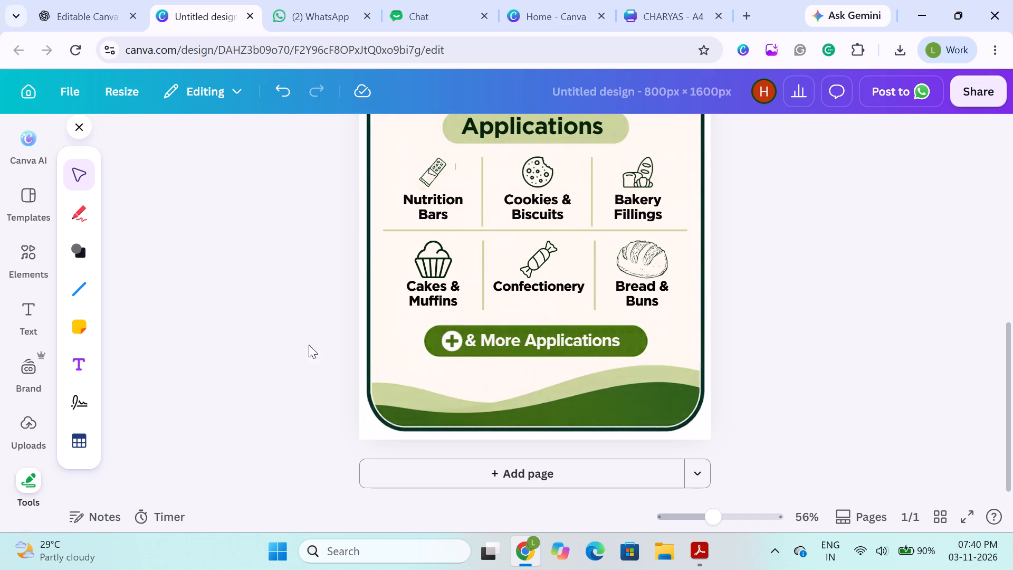
# Add a rounded square shape to the label and increase its corner rounding.
pyautogui.click(434, 355)
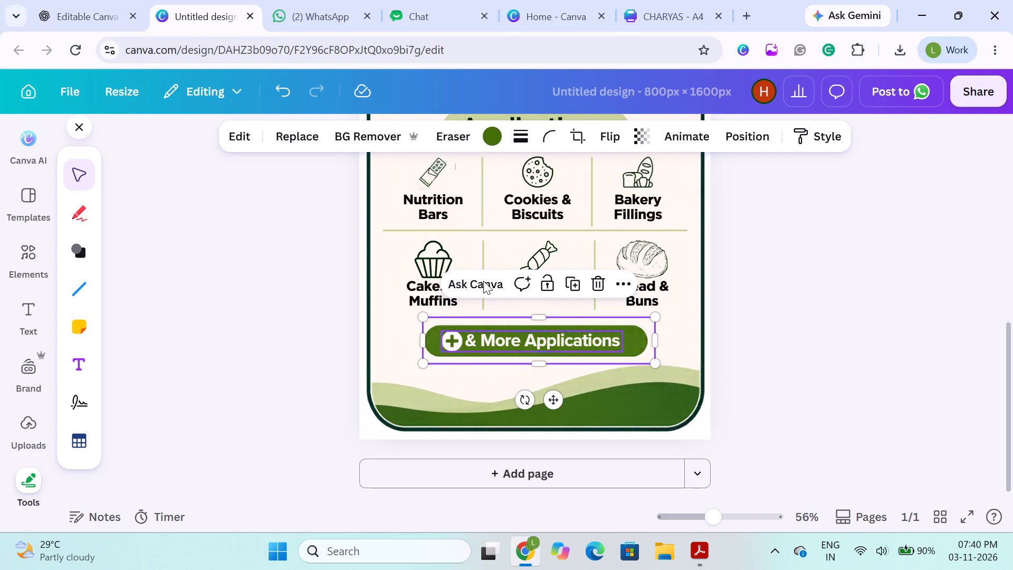
pyautogui.click(79, 259)
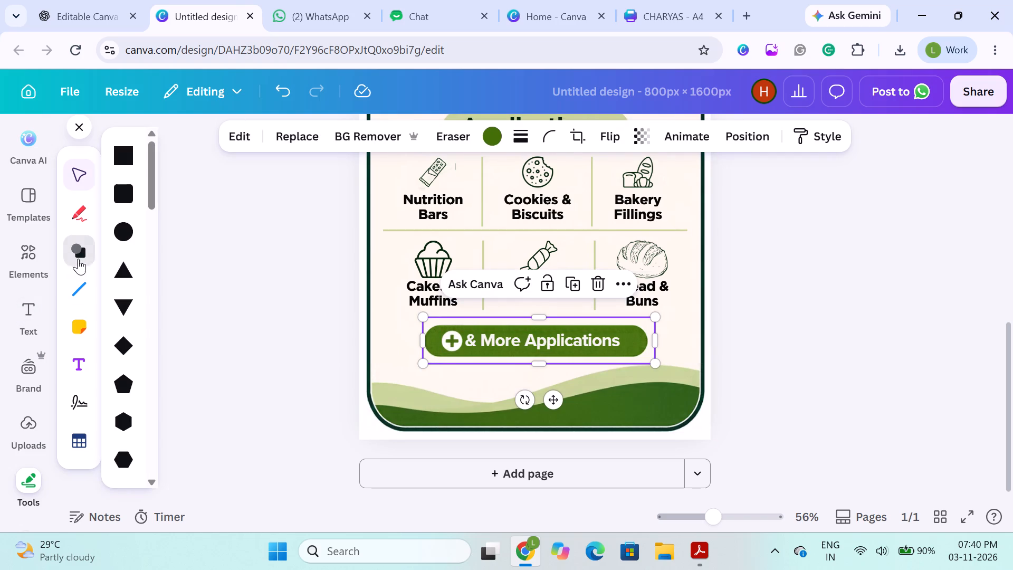
pyautogui.click(123, 198)
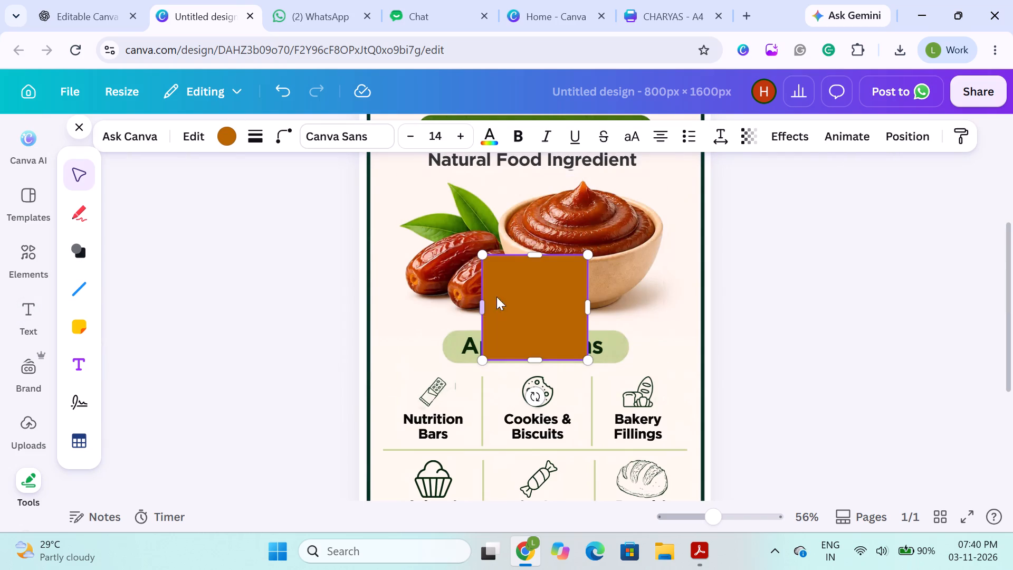
pyautogui.click(285, 135)
pyautogui.moveTo(224, 202); pyautogui.dragTo(304, 203)
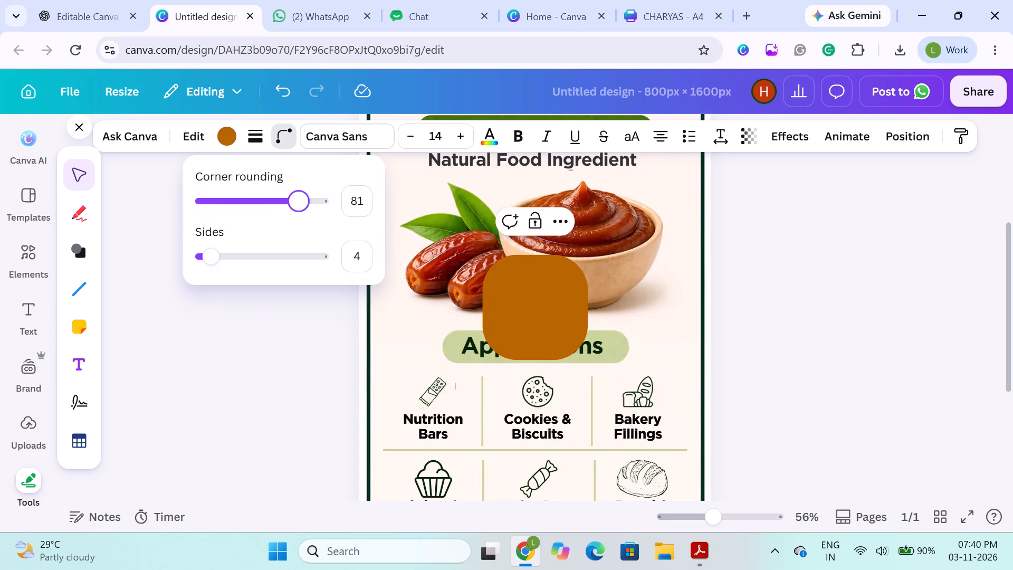
pyautogui.moveTo(304, 203); pyautogui.dragTo(271, 213)
# Resize the new shape into a flat pill about 389 px wide and move it down between the two application rows.
pyautogui.moveTo(589, 306); pyautogui.dragTo(629, 307)
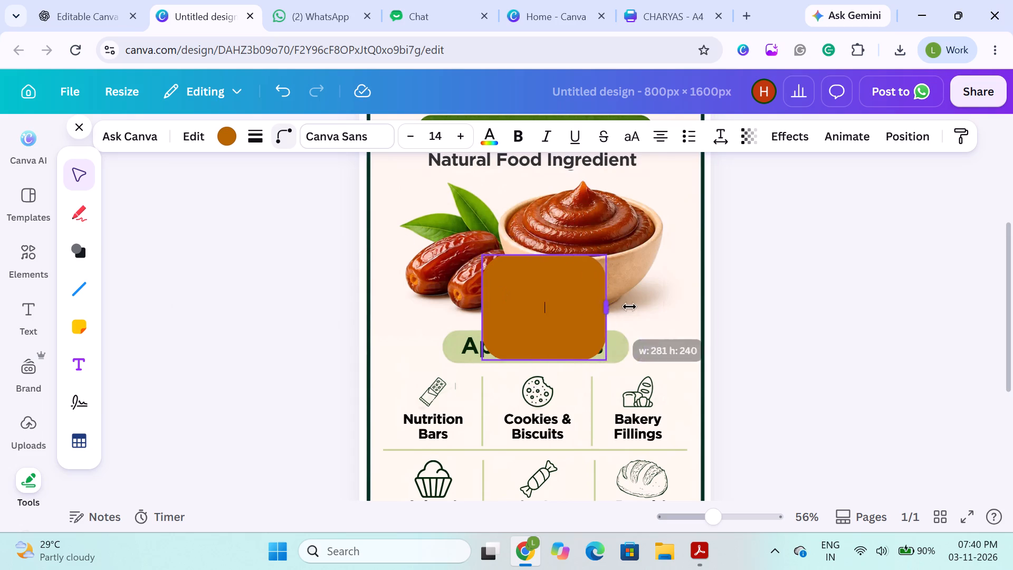
pyautogui.moveTo(629, 307); pyautogui.dragTo(651, 305)
pyautogui.moveTo(572, 256); pyautogui.dragTo(579, 325)
pyautogui.scroll(-1, 552, 346)
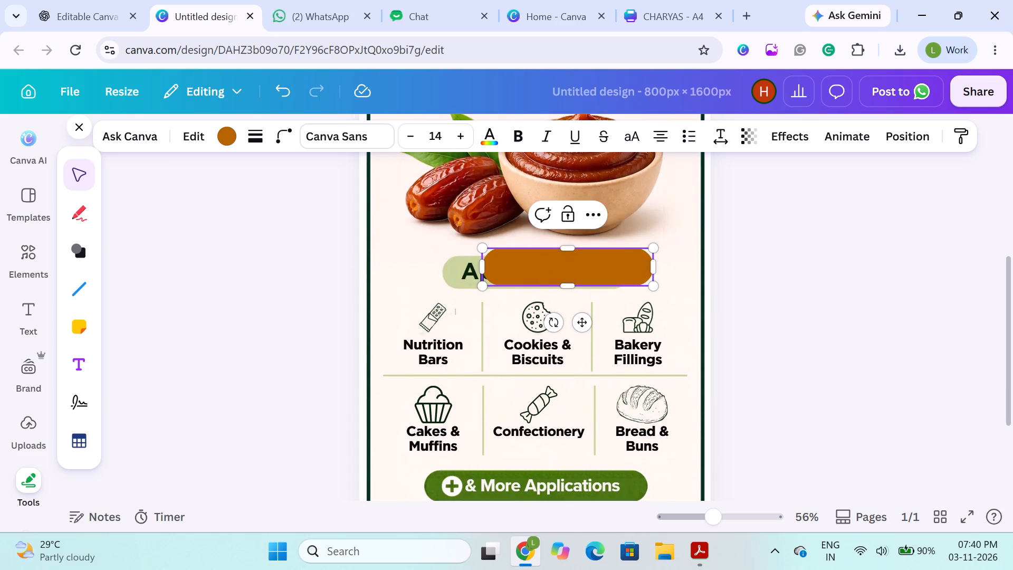
pyautogui.moveTo(548, 269); pyautogui.dragTo(531, 374)
pyautogui.click(210, 293)
pyautogui.click(533, 272)
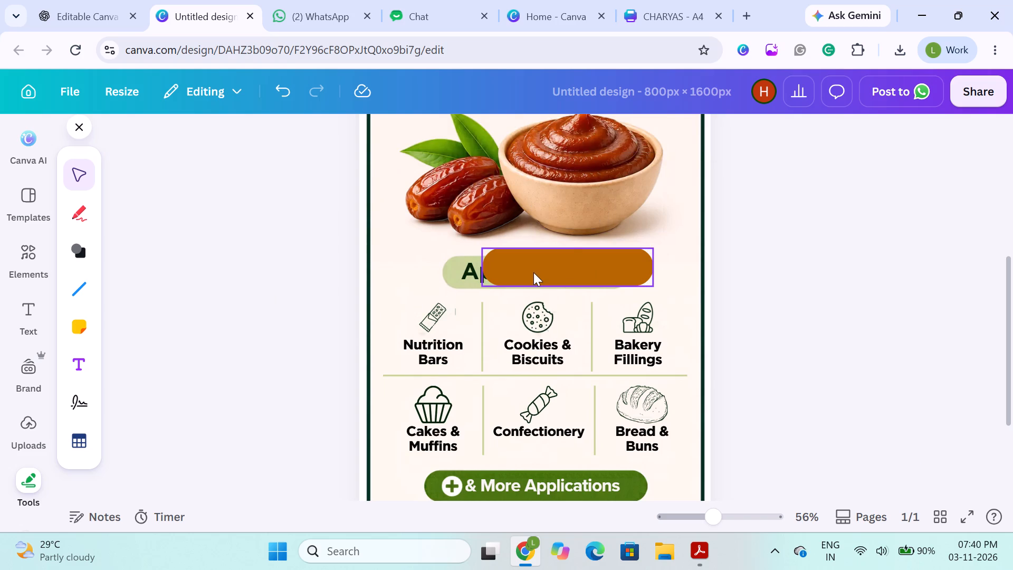
pyautogui.moveTo(551, 262); pyautogui.dragTo(518, 369)
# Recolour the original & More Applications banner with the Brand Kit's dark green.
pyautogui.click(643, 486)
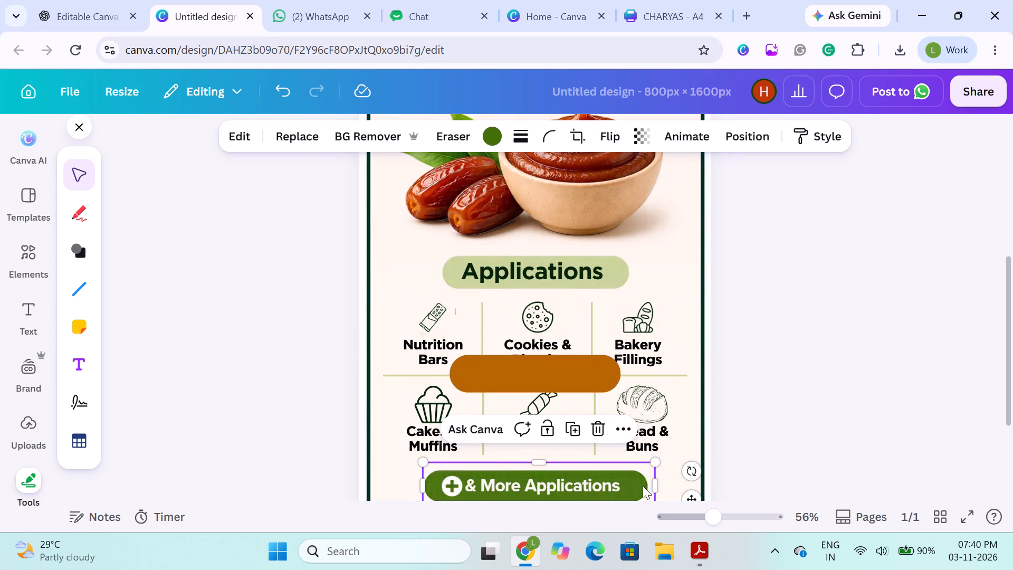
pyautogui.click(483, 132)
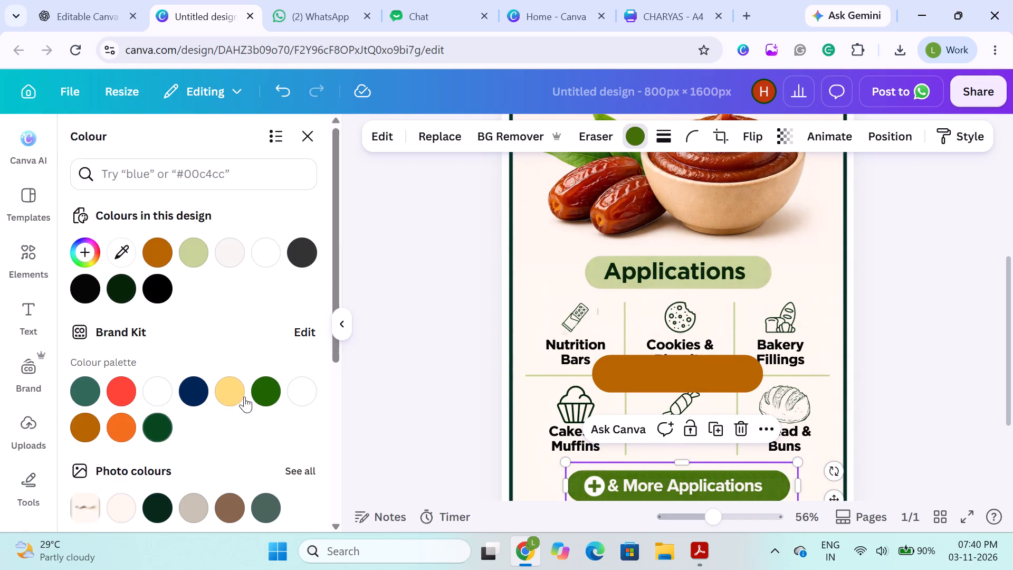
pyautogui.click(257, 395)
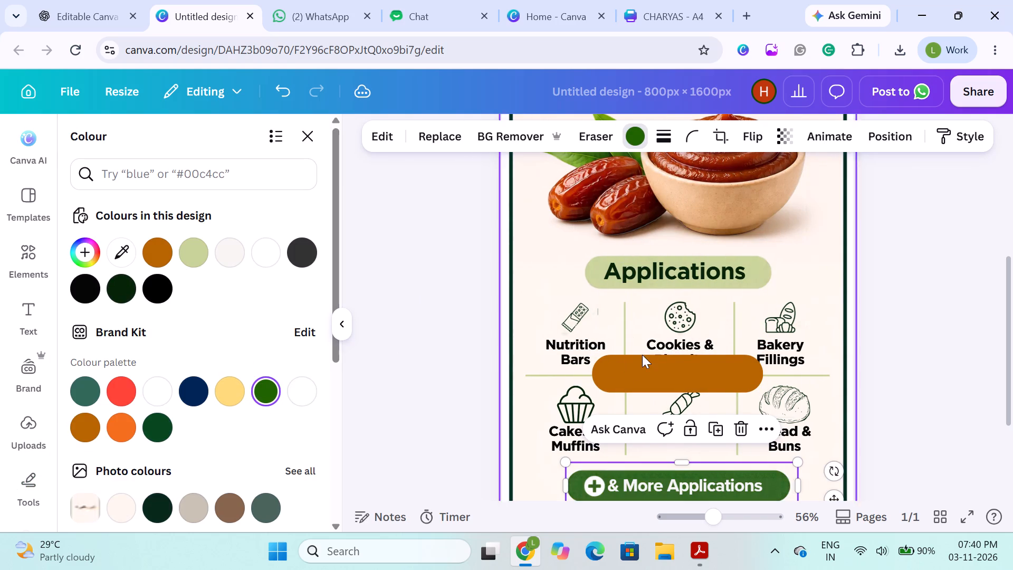
# Fill the new pill shape with the Brand Kit's dark green.
pyautogui.click(648, 374)
pyautogui.click(275, 407)
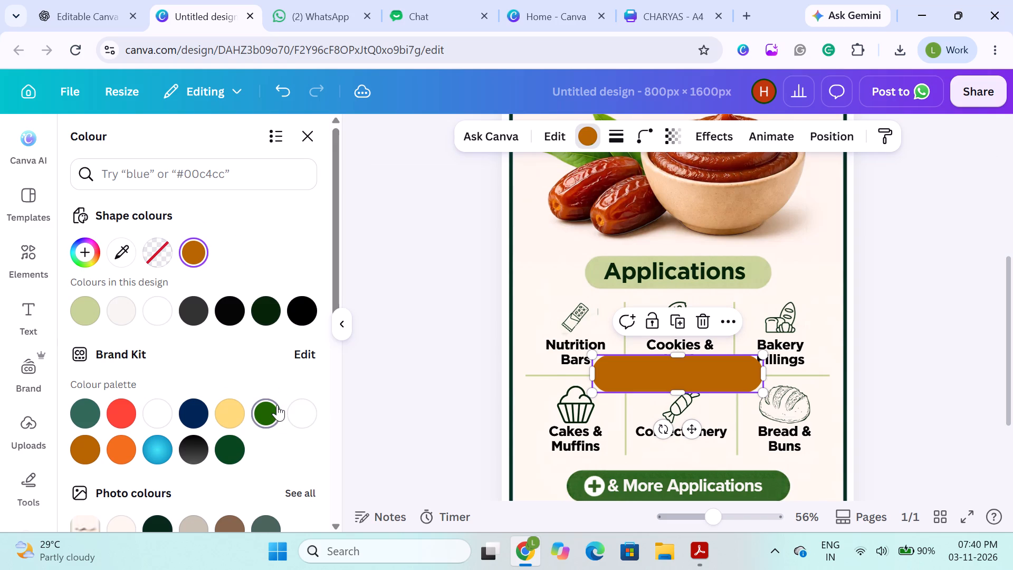
pyautogui.click(404, 322)
# Place the green pill over the & More Applications banner and resize it to about the banner's width and 72 px high.
pyautogui.scroll(-3, 432, 434)
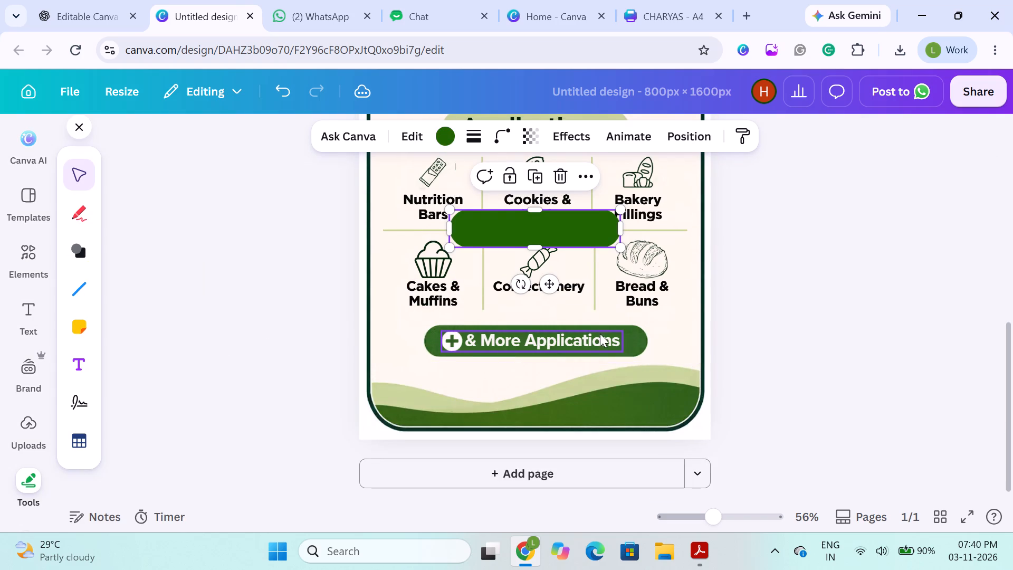
pyautogui.click(641, 340)
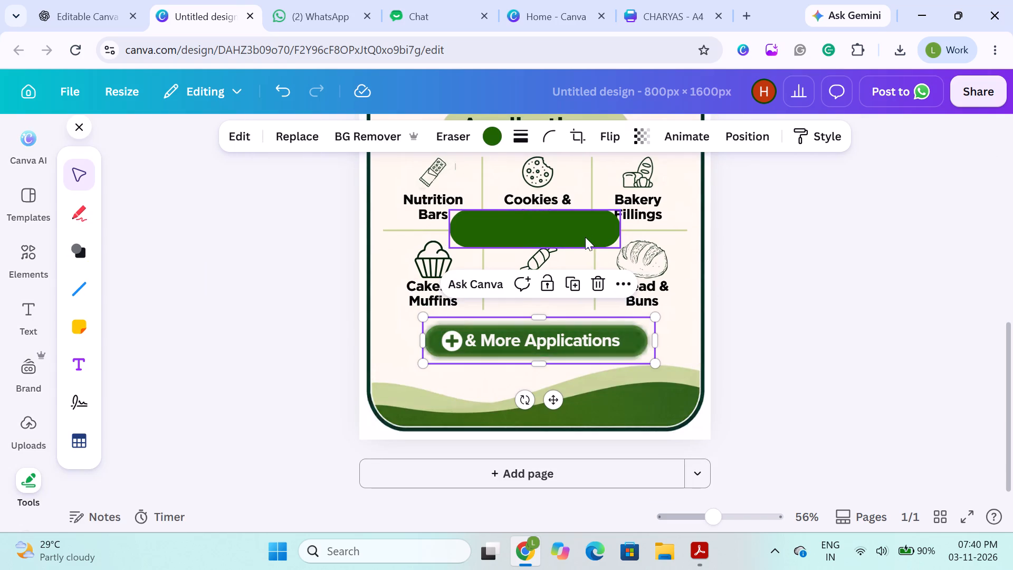
pyautogui.moveTo(553, 233); pyautogui.dragTo(563, 339)
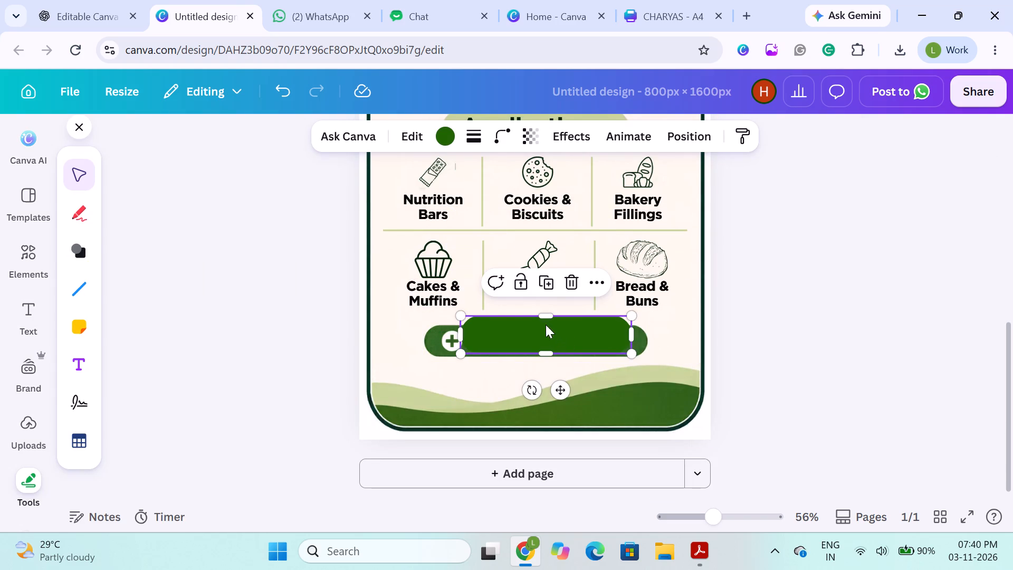
pyautogui.moveTo(542, 315); pyautogui.dragTo(542, 324)
pyautogui.click(543, 353)
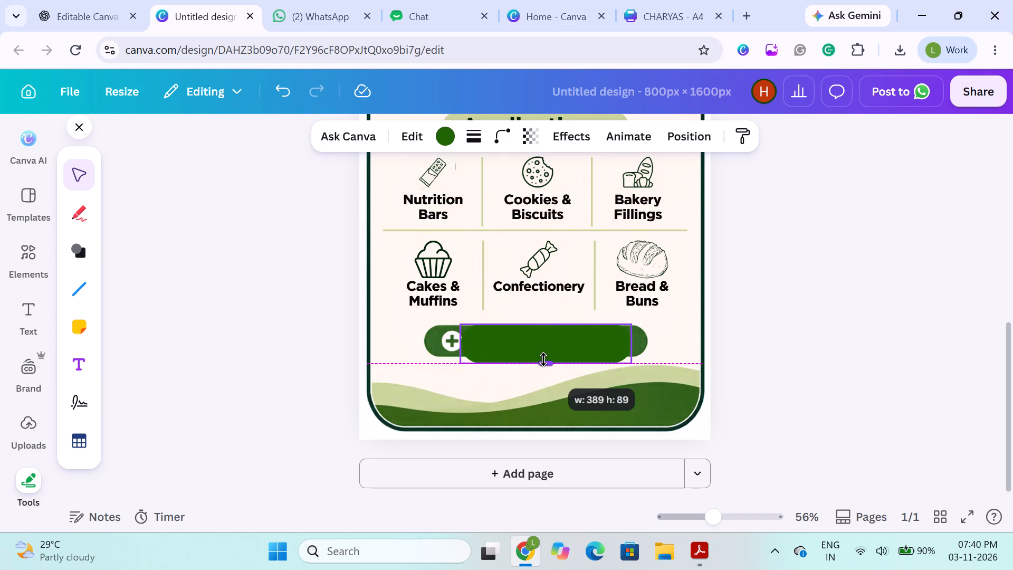
pyautogui.moveTo(630, 340); pyautogui.dragTo(637, 340)
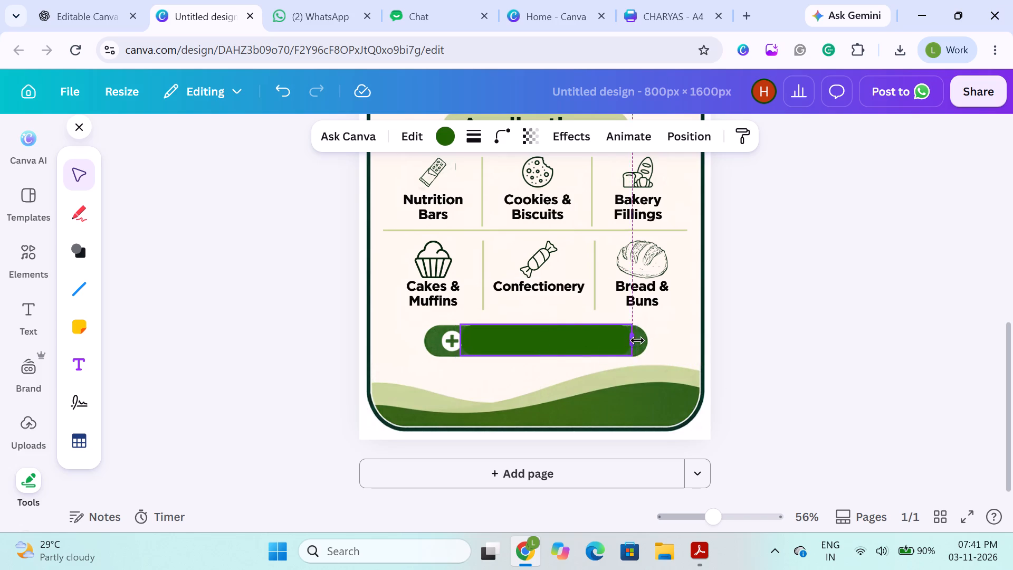
pyautogui.moveTo(637, 340); pyautogui.dragTo(645, 341)
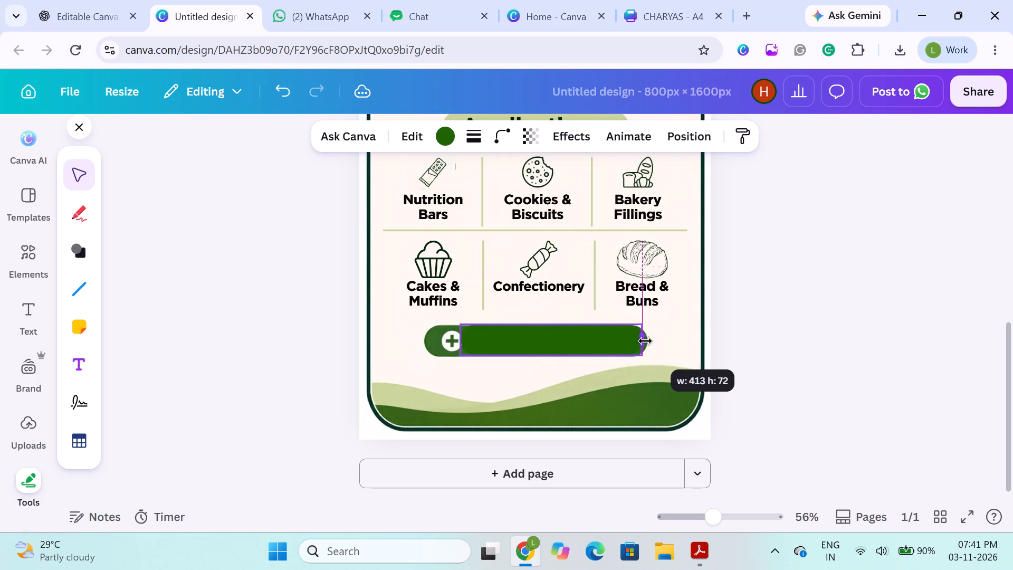
pyautogui.moveTo(645, 341); pyautogui.dragTo(647, 341)
pyautogui.moveTo(462, 340); pyautogui.dragTo(446, 343)
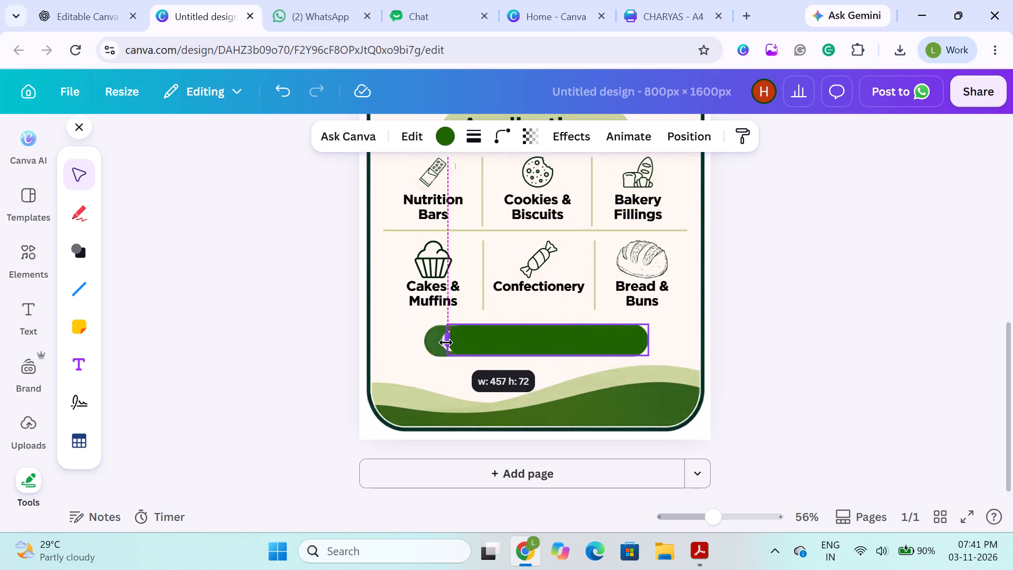
pyautogui.moveTo(446, 343); pyautogui.dragTo(430, 345)
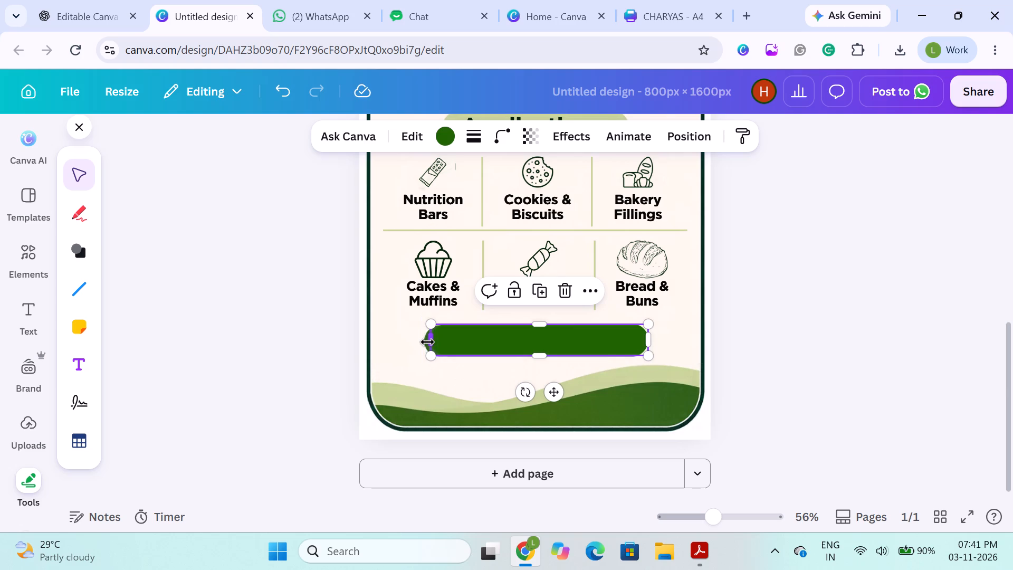
# Delete the original & More Applications banner background behind the new green pill.
pyautogui.click(423, 344)
pyautogui.press('BackSpace')
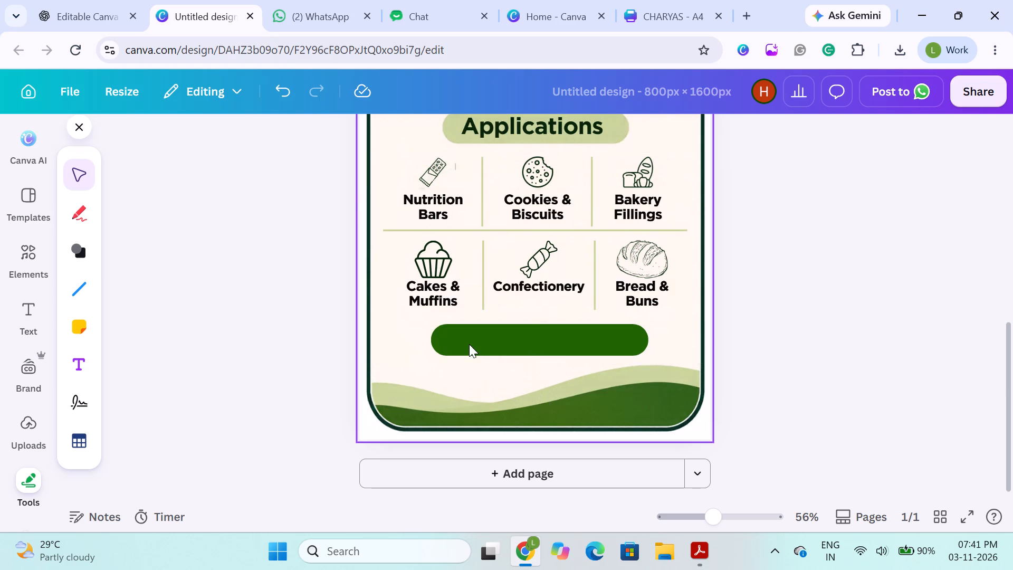
# Centre the green pill horizontally on the page and send it to the back, behind the & More Applications text and plus icon.
pyautogui.click(473, 343)
pyautogui.moveTo(489, 337); pyautogui.dragTo(487, 338)
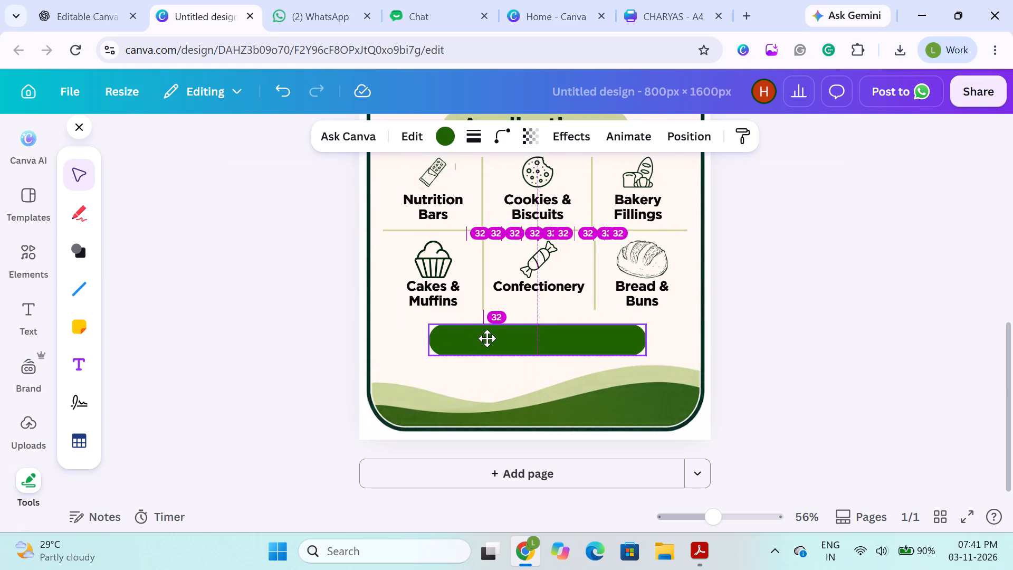
pyautogui.moveTo(487, 338); pyautogui.dragTo(484, 337)
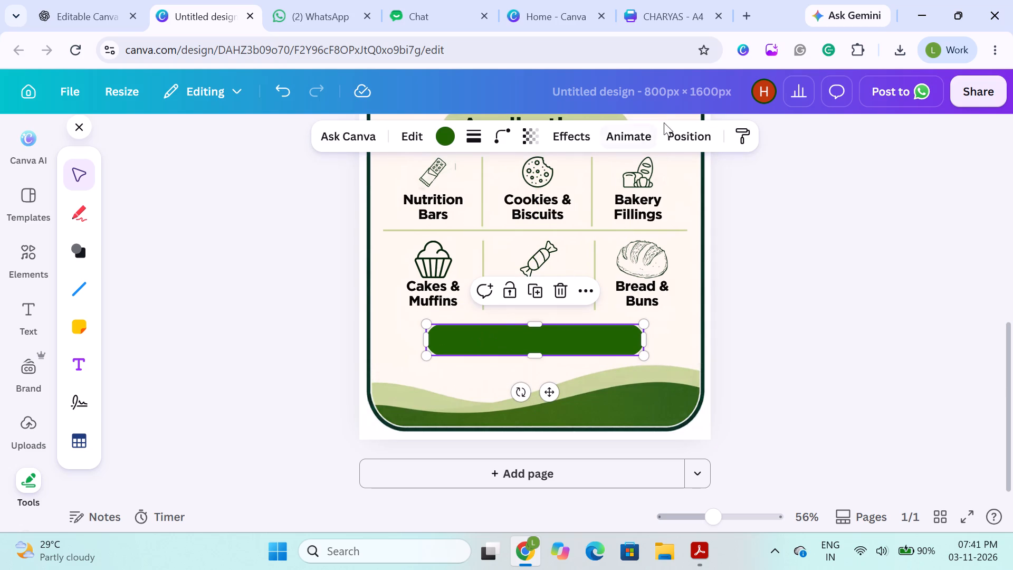
pyautogui.click(680, 134)
pyautogui.click(217, 258)
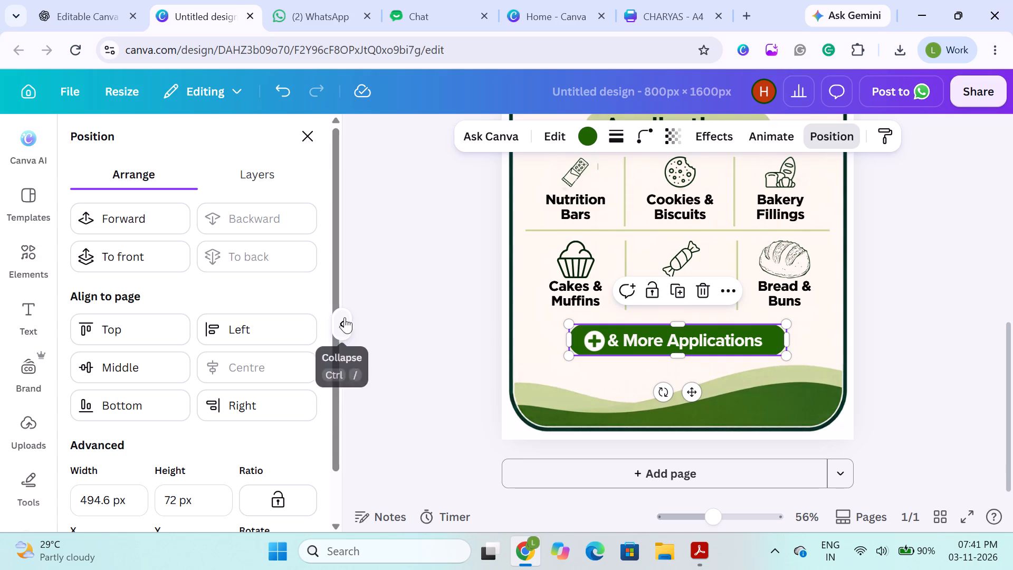
pyautogui.click(395, 287)
pyautogui.click(806, 301)
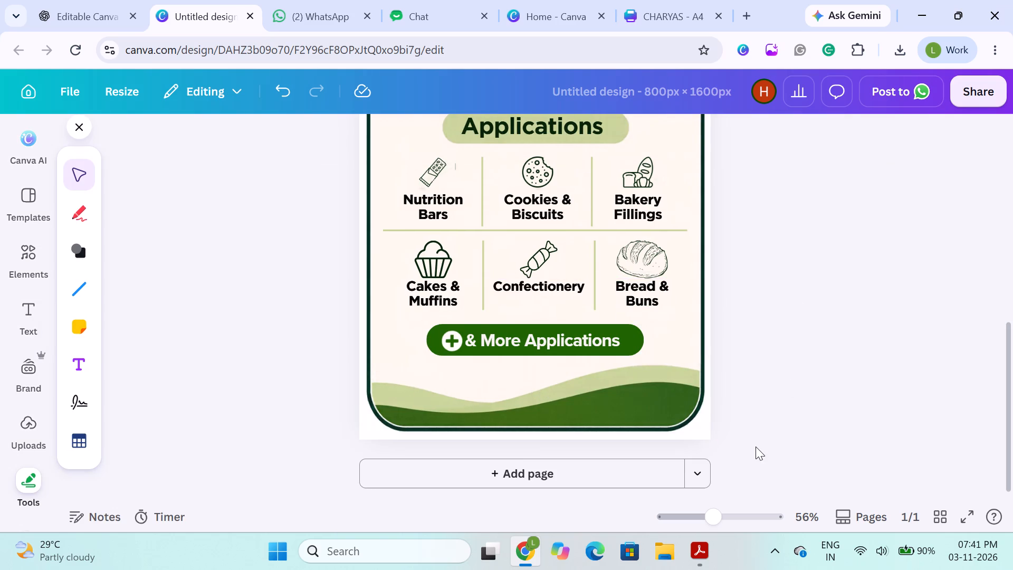
# Set the & More Applications text to Gotham Bold and replace Proxima Nova with Gotham across the whole design.
pyautogui.click(514, 335)
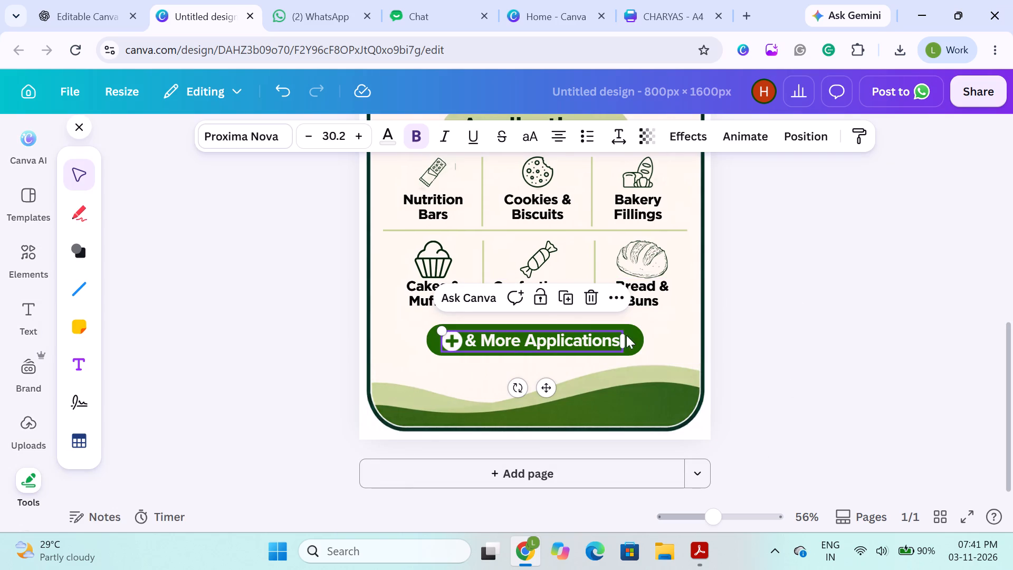
pyautogui.click(232, 140)
pyautogui.click(131, 359)
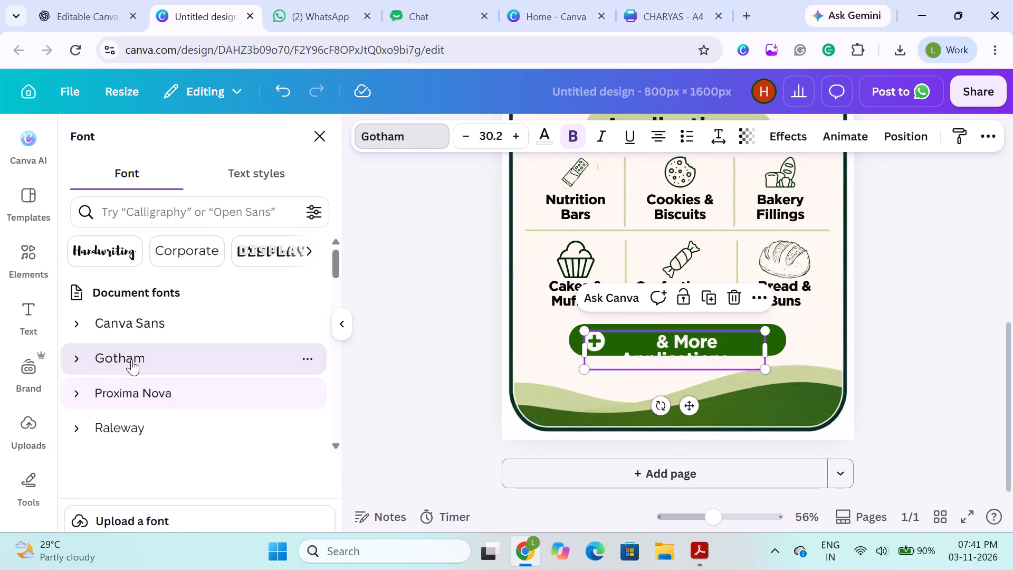
pyautogui.click(74, 358)
pyautogui.scroll(-2, 147, 395)
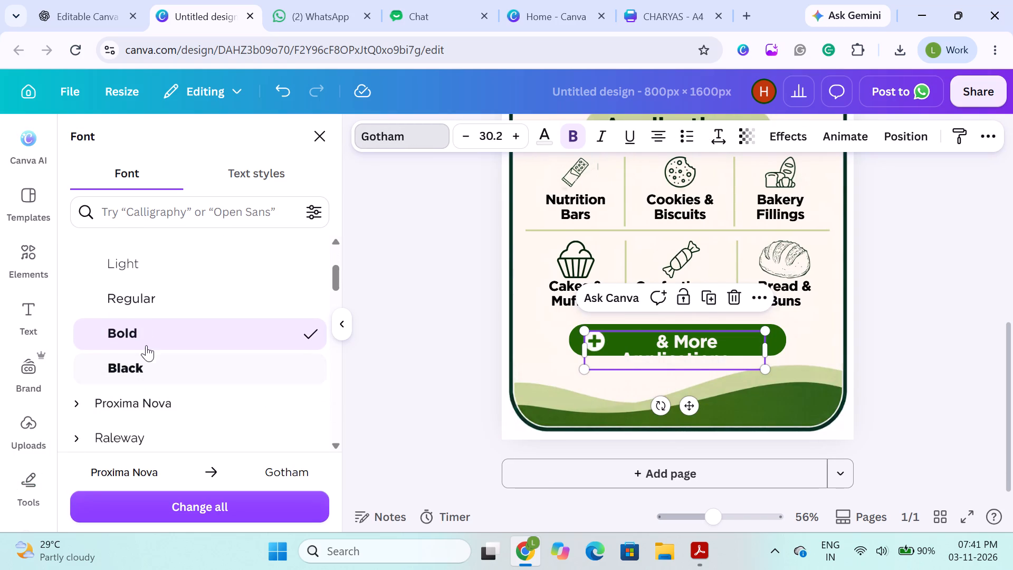
pyautogui.click(174, 505)
pyautogui.click(402, 346)
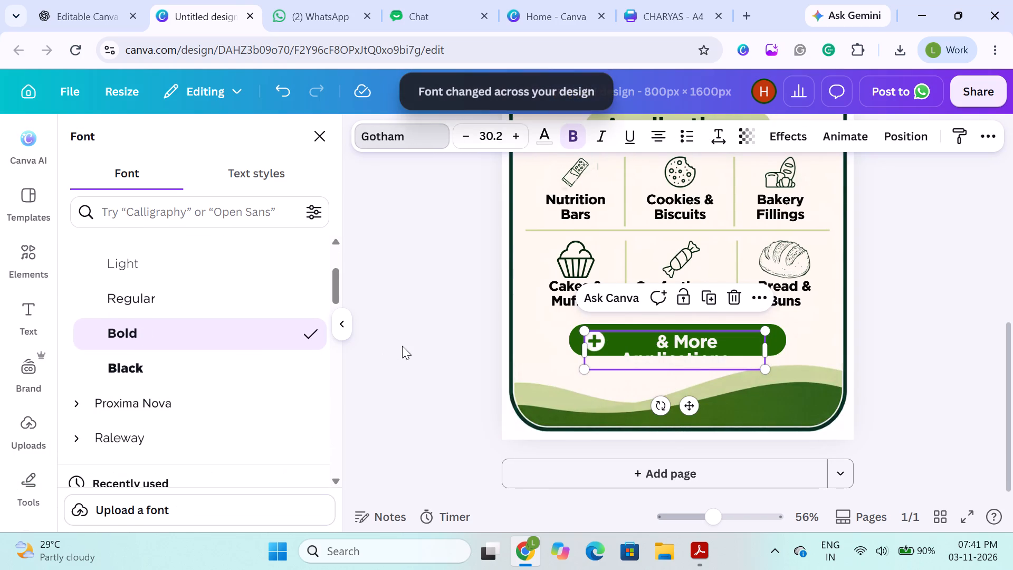
# Reduce the & More Applications text size to 27.2 so it fits on one line in the pill.
pyautogui.click(495, 349)
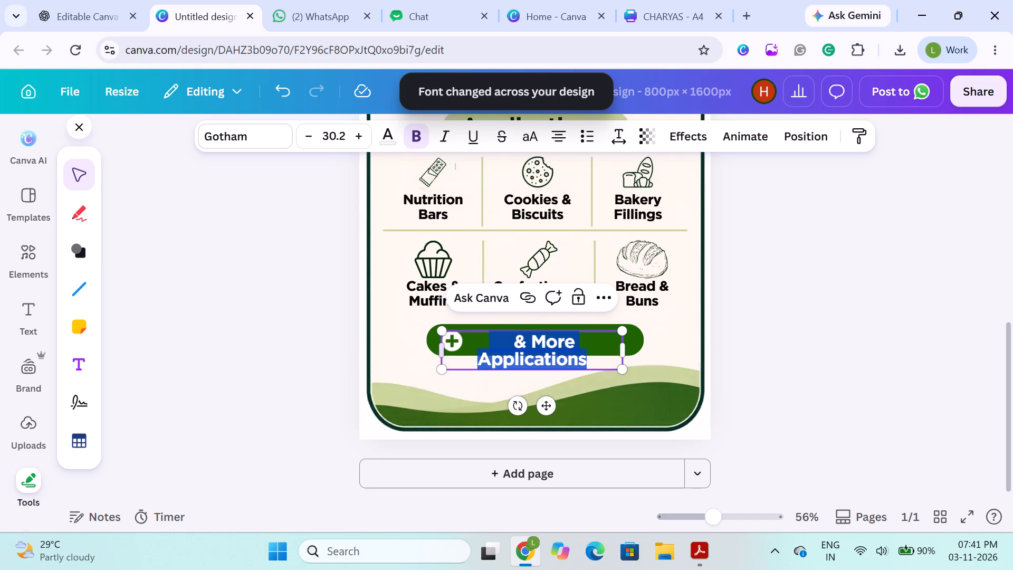
pyautogui.tripleClick(318, 134)
pyautogui.click(253, 281)
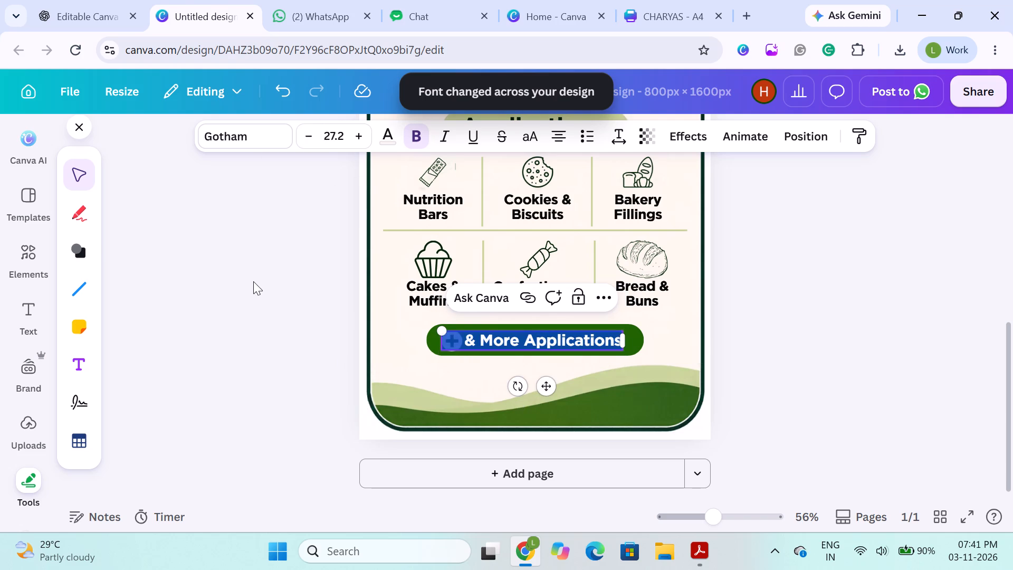
pyautogui.click(815, 309)
# Align the & More Applications text and the green pill to each other by centre and middle.
pyautogui.click(558, 340)
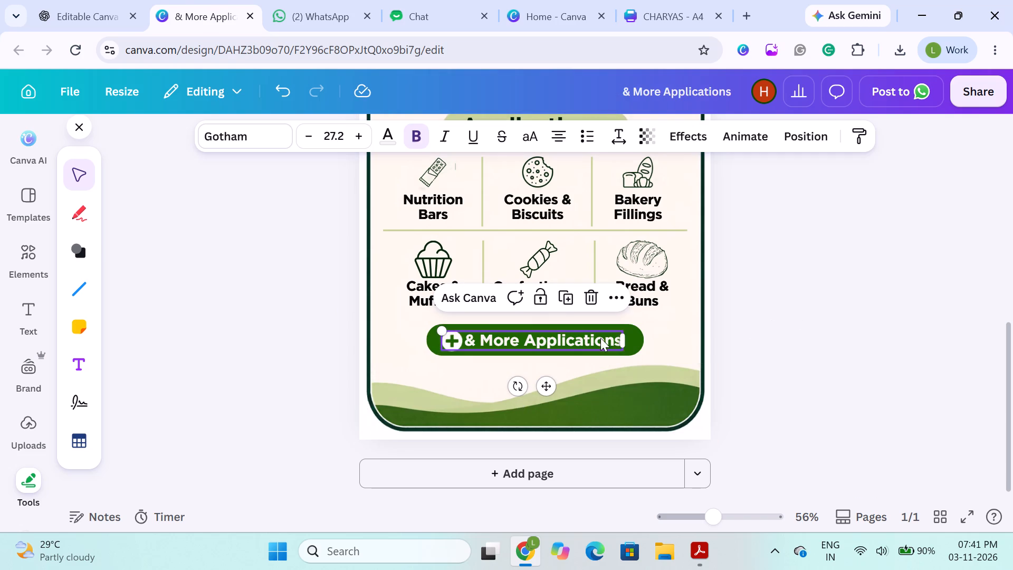
pyautogui.keyDown('shift'); pyautogui.click(639, 343); pyautogui.keyUp('shift')
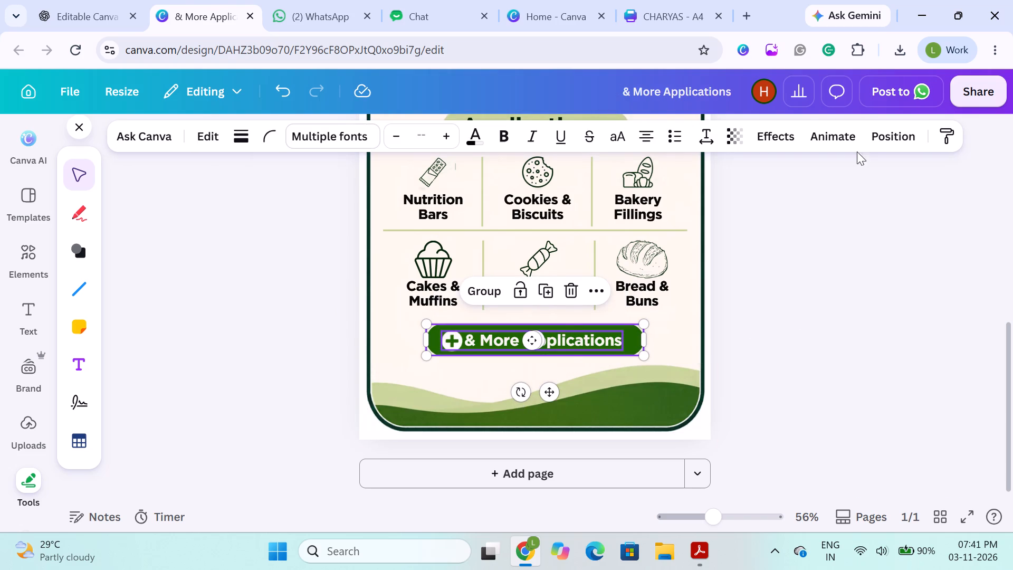
pyautogui.click(875, 141)
pyautogui.click(215, 364)
pyautogui.click(165, 373)
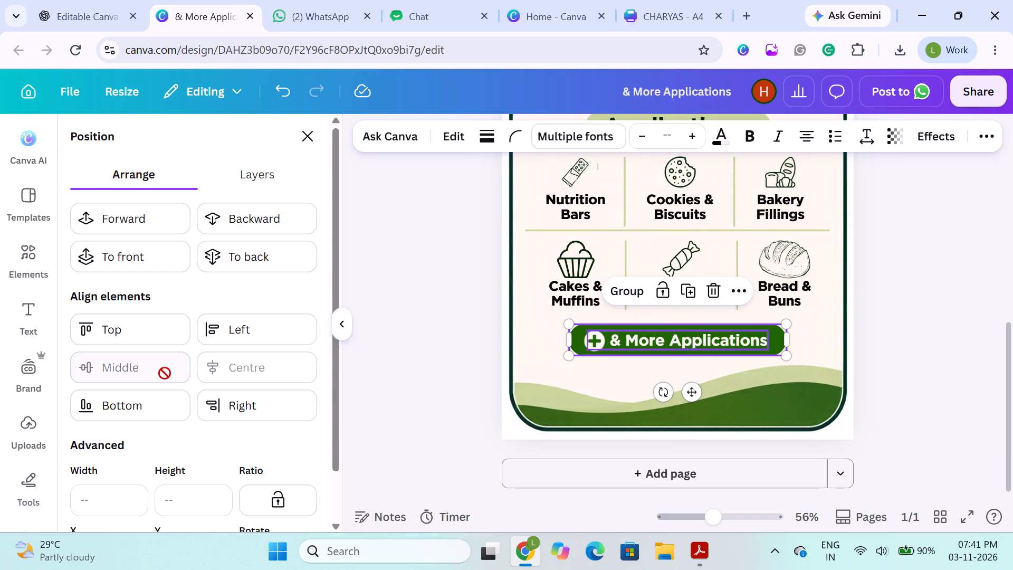
pyautogui.click(336, 364)
pyautogui.click(395, 364)
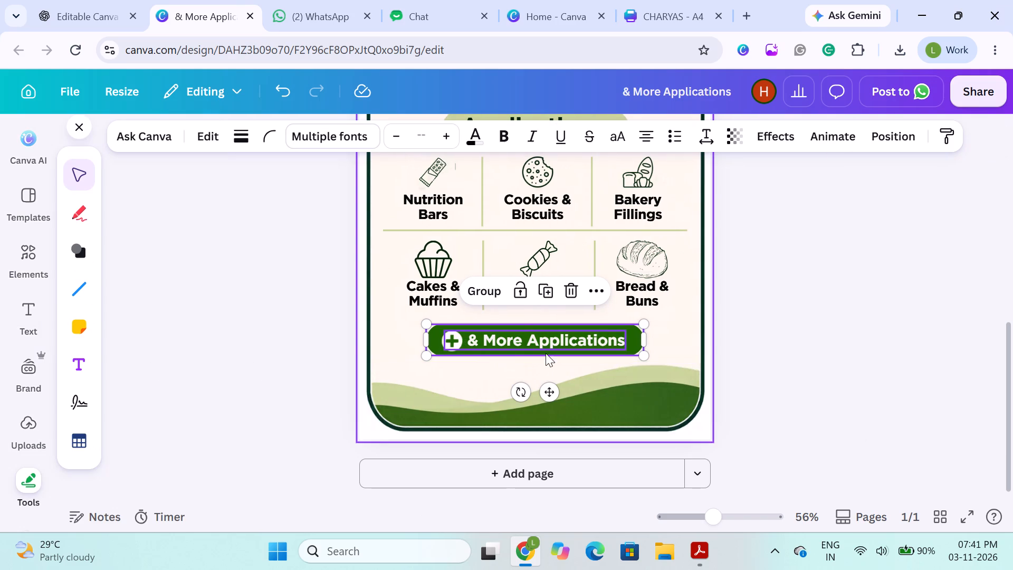
pyautogui.click(294, 341)
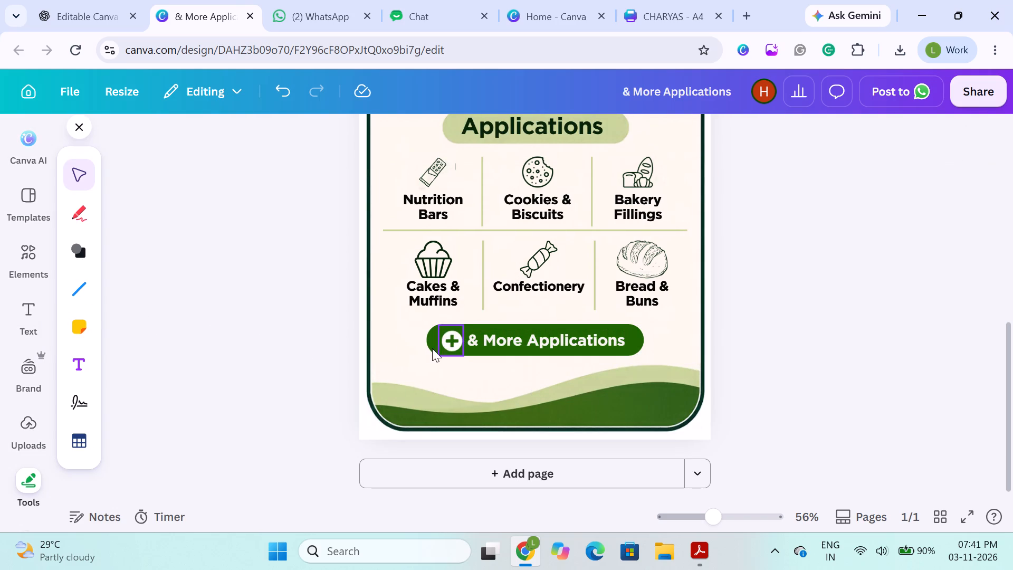
# Shift the white plus icon slightly left inside the green pill, away from the & More Applications text.
pyautogui.click(444, 342)
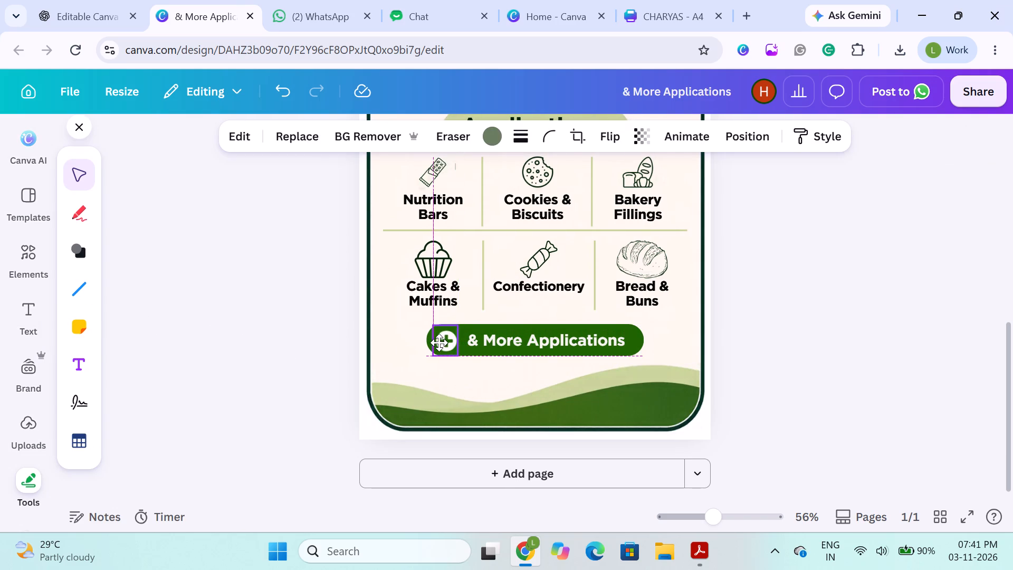
pyautogui.click(337, 360)
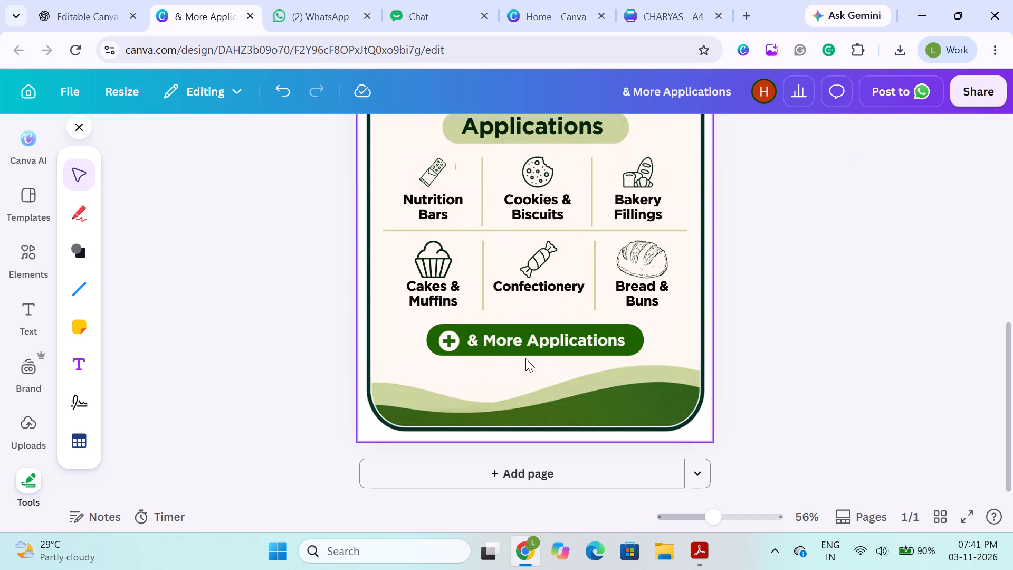
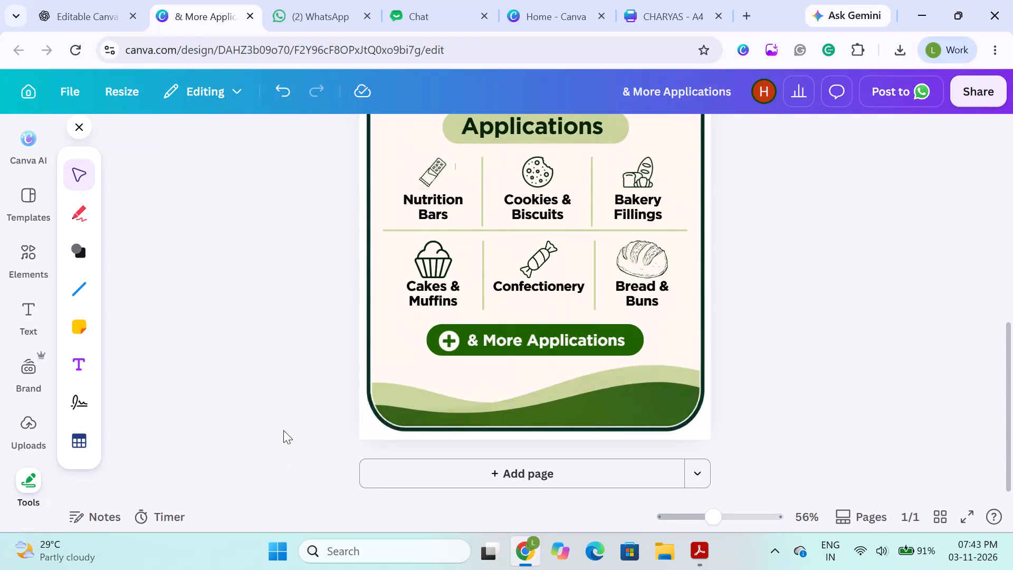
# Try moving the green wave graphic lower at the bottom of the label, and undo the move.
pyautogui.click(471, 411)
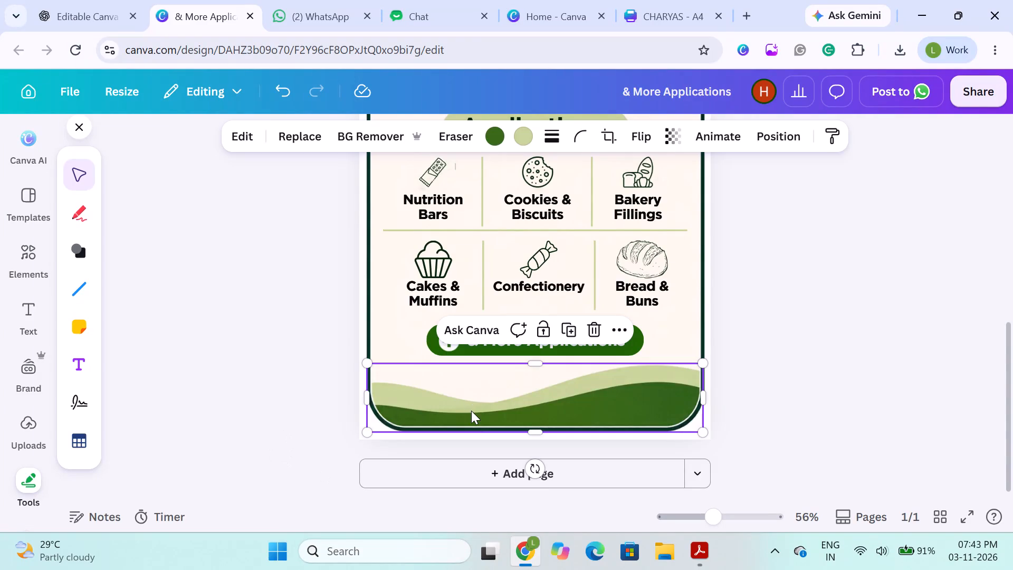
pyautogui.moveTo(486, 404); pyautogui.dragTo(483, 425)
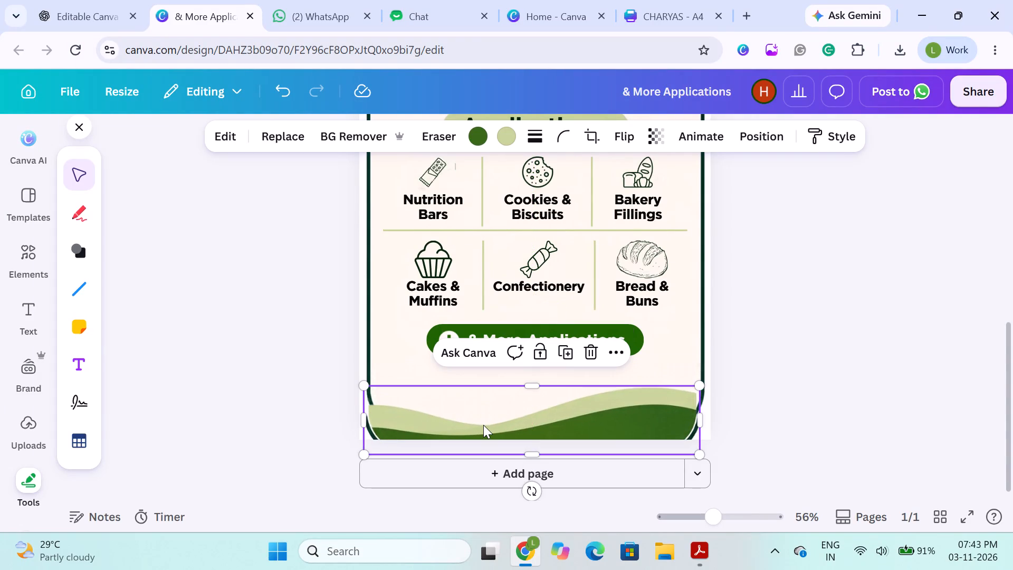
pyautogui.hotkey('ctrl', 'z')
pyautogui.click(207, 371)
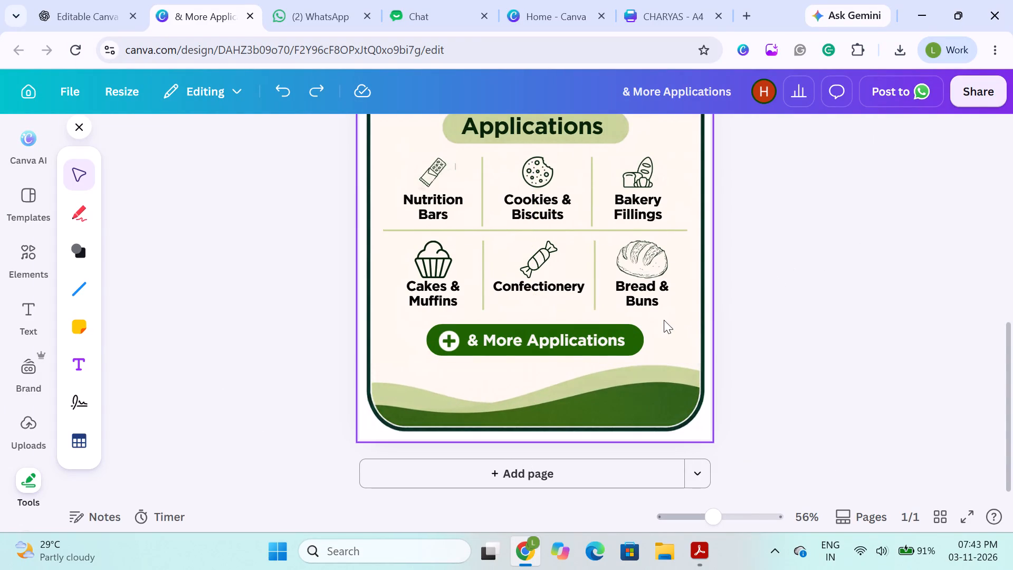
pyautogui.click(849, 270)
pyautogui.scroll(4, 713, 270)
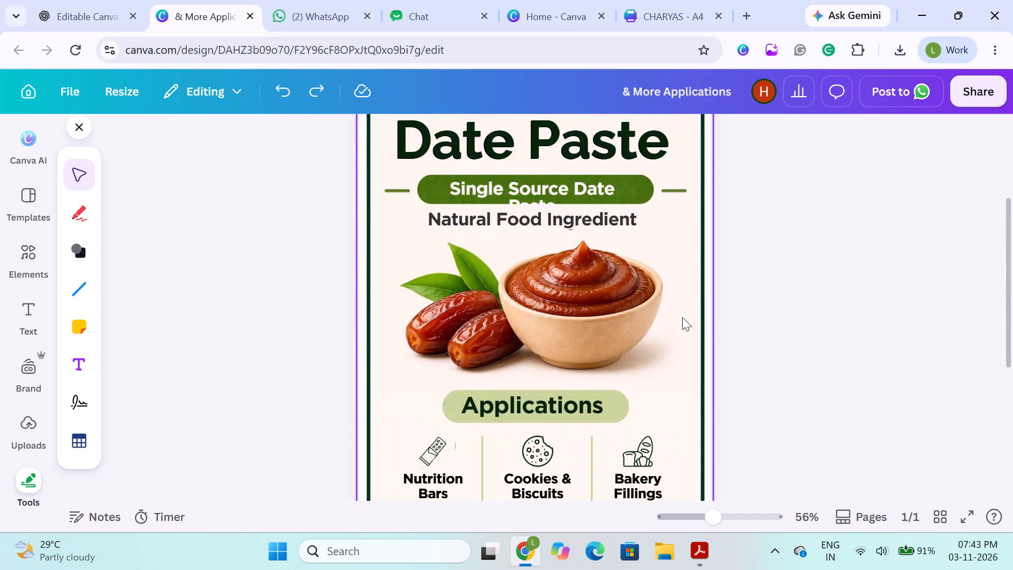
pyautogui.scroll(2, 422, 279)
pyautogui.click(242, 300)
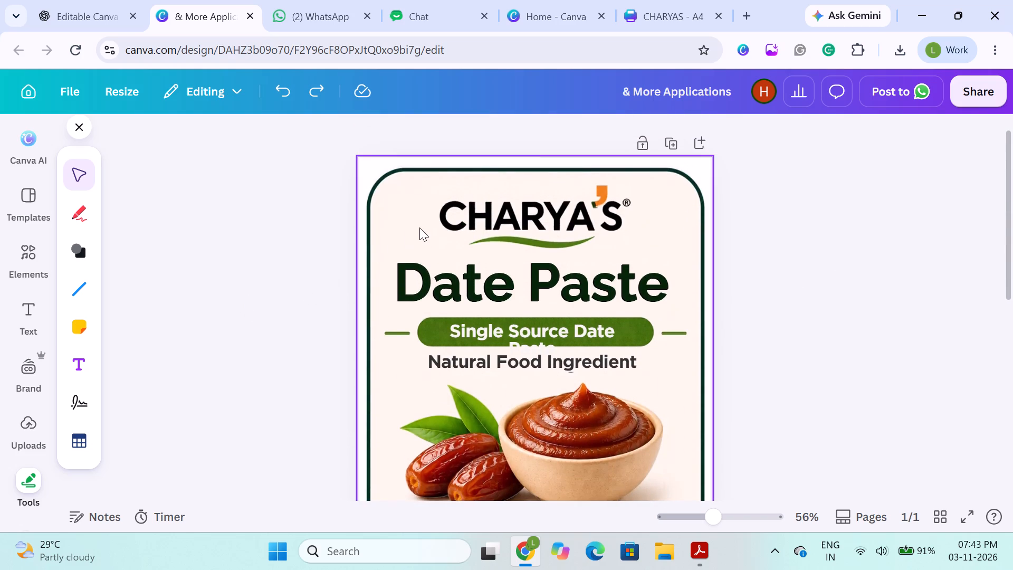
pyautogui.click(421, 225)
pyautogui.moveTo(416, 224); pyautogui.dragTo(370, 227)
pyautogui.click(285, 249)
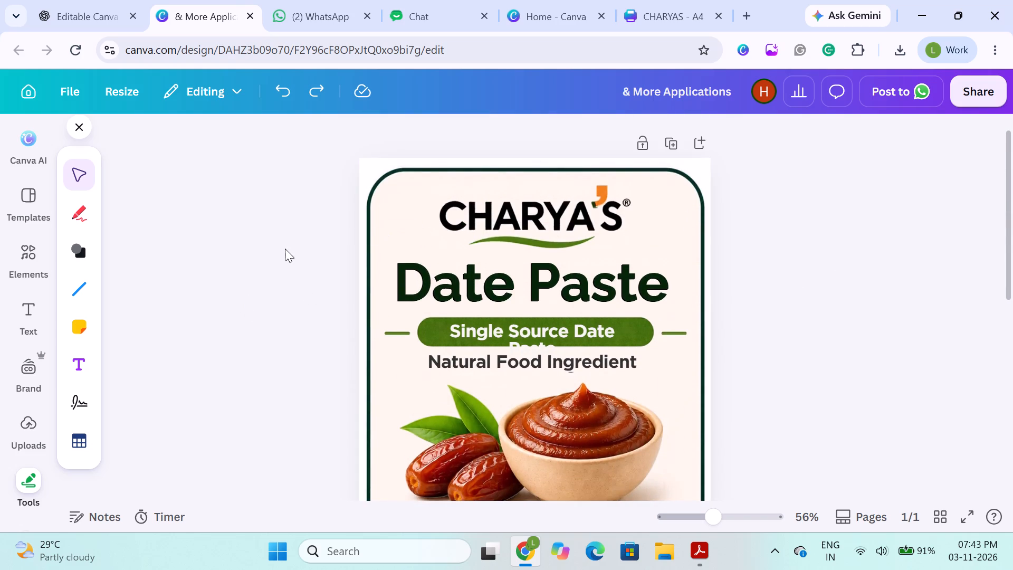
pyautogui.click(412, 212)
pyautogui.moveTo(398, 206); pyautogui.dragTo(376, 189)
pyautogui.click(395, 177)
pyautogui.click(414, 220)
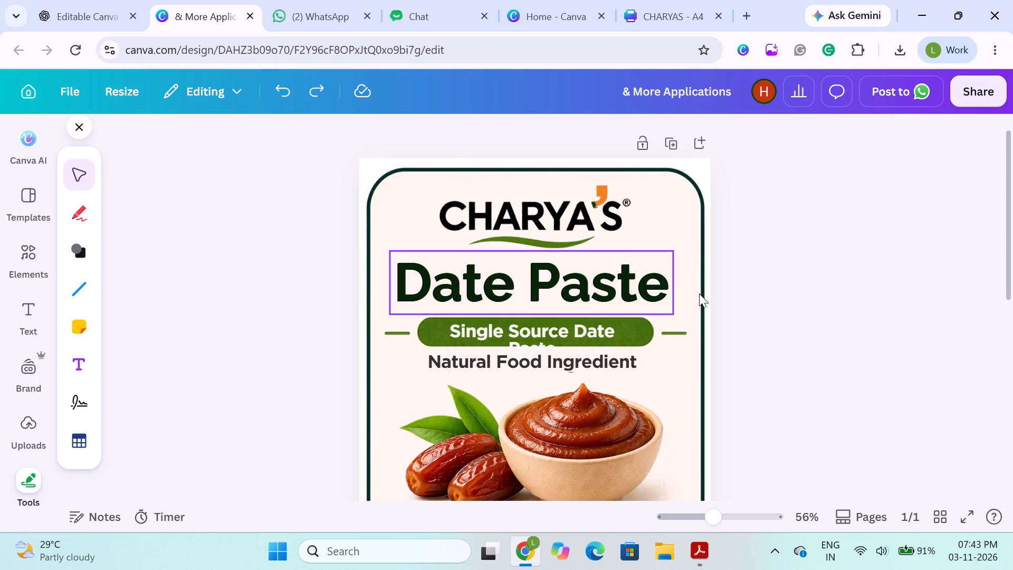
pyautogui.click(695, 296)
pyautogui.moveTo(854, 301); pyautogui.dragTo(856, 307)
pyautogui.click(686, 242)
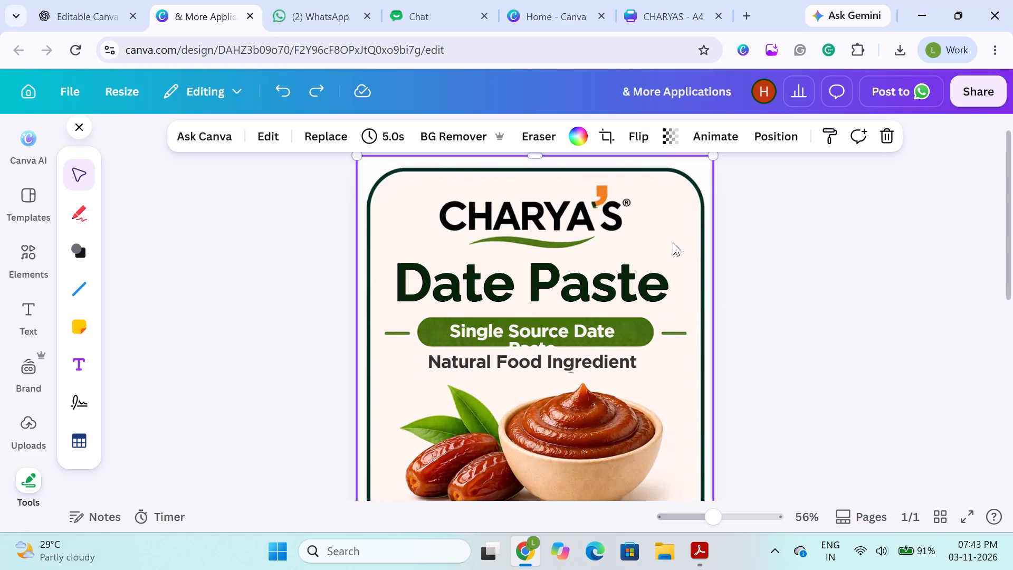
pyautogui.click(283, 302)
# Reduce the Single Source Date Paste text size so it fits on one line inside its green pill.
pyautogui.scroll(-1, 641, 290)
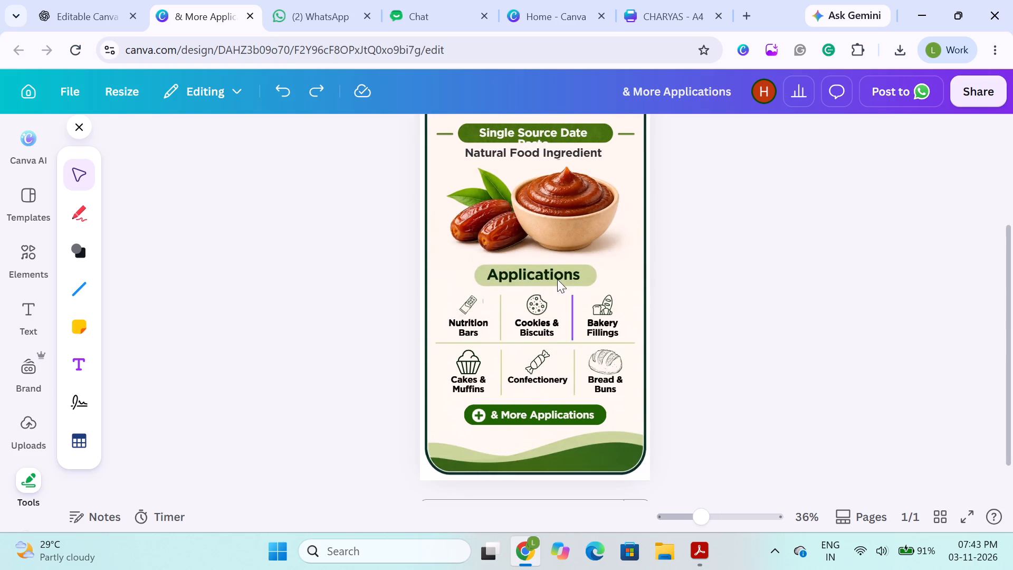
pyautogui.scroll(-1, 557, 279)
pyautogui.scroll(1, 538, 187)
pyautogui.click(534, 161)
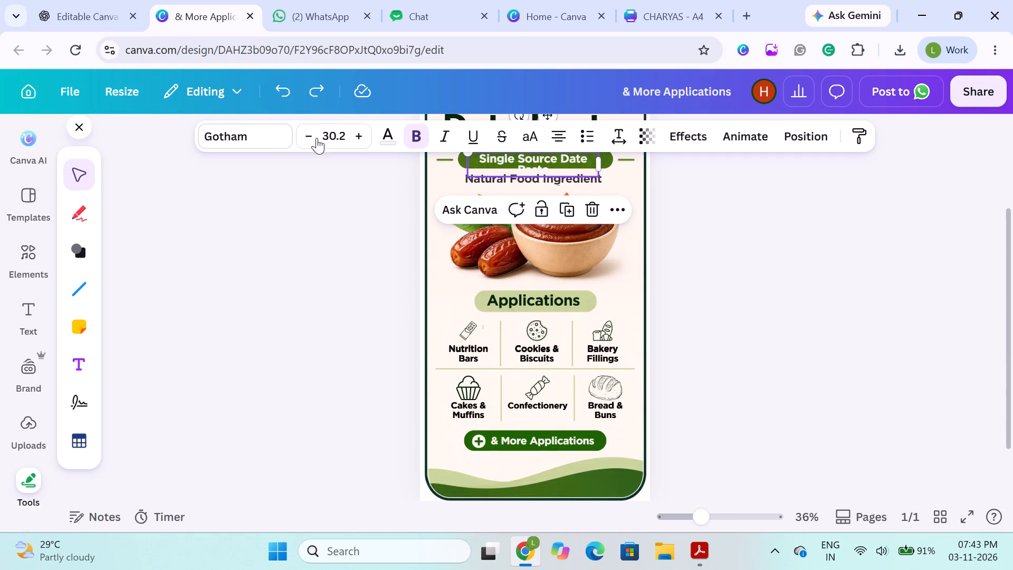
pyautogui.tripleClick(310, 136)
pyautogui.click(308, 211)
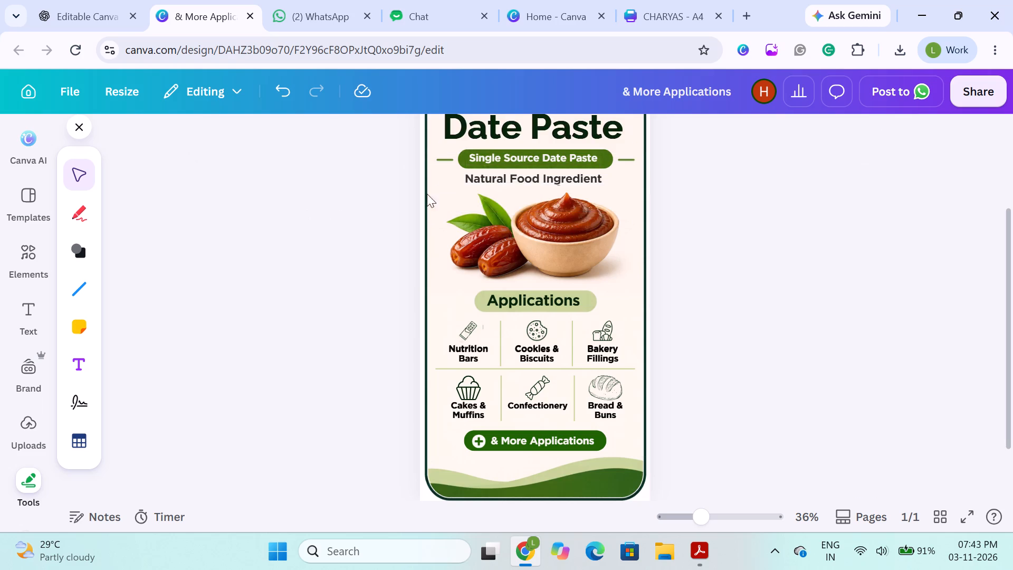
# Reduce the Natural Food Ingredient text size to 28.2.
pyautogui.click(468, 183)
pyautogui.doubleClick(302, 141)
pyautogui.click(338, 217)
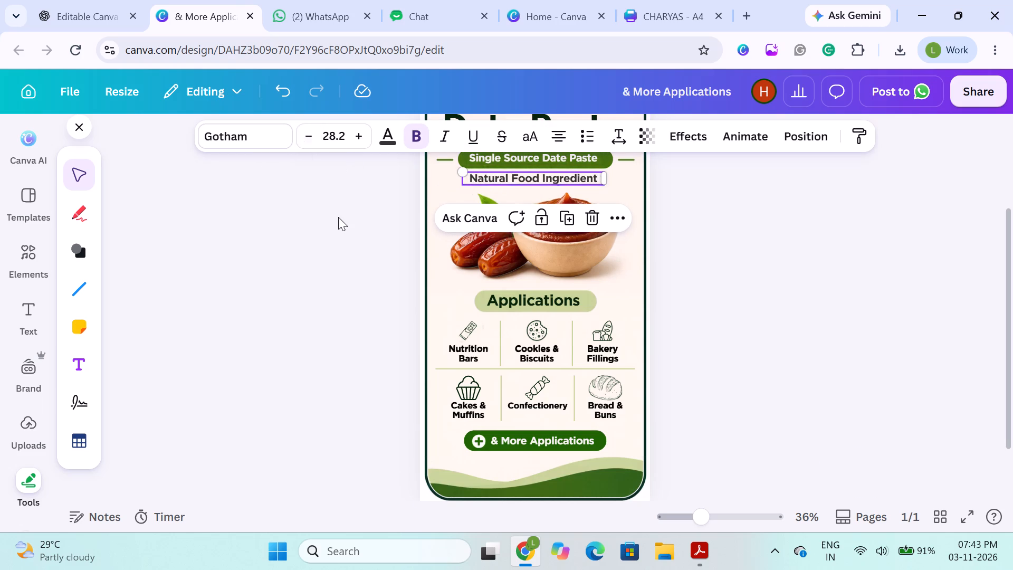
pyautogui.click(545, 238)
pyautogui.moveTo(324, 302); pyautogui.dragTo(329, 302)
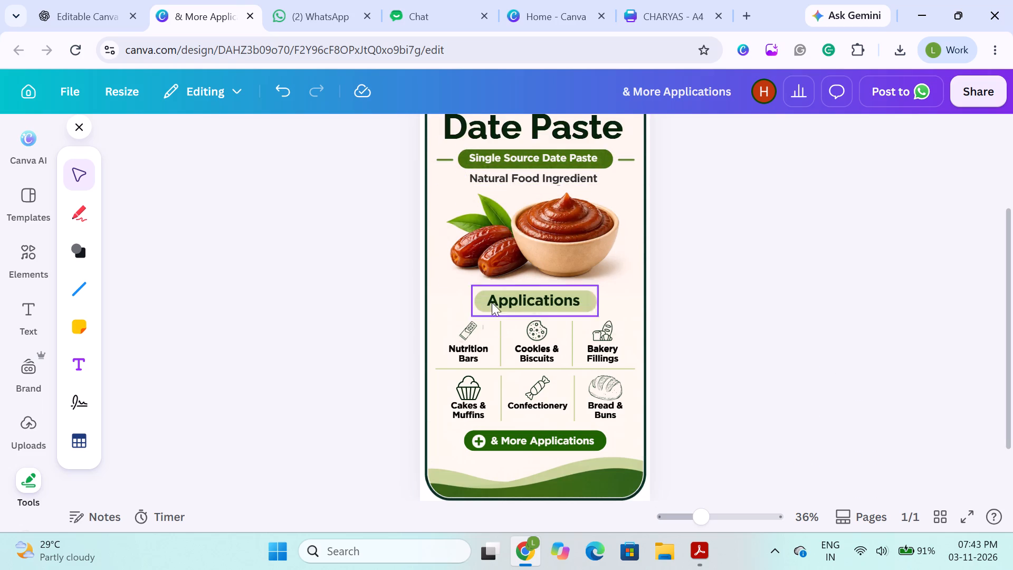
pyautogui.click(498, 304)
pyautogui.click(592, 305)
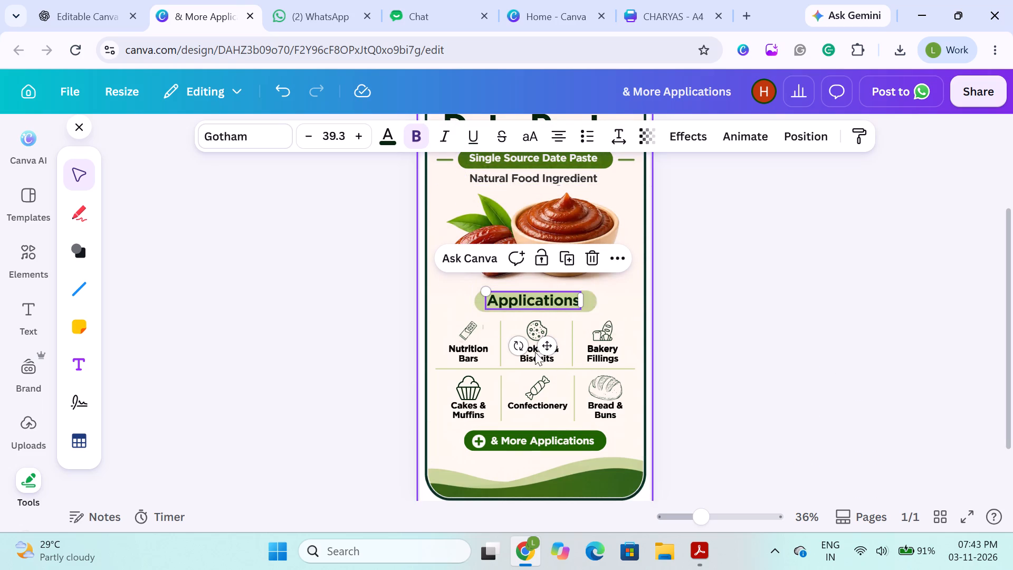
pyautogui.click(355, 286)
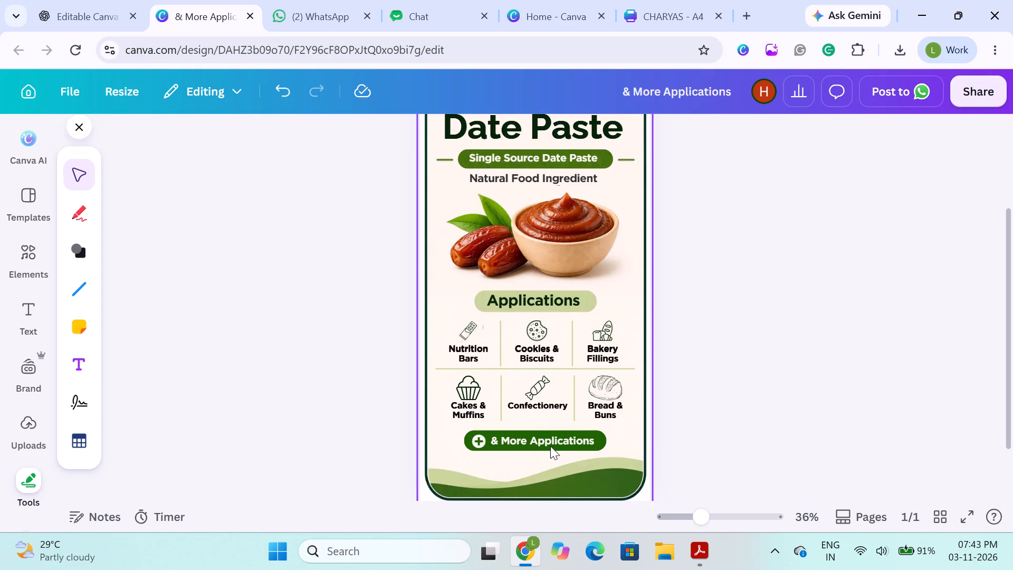
# Duplicate the green & More Applications pill and move the copy up to the Applications heading.
pyautogui.click(597, 442)
pyautogui.hotkey('ctrl', 'd')
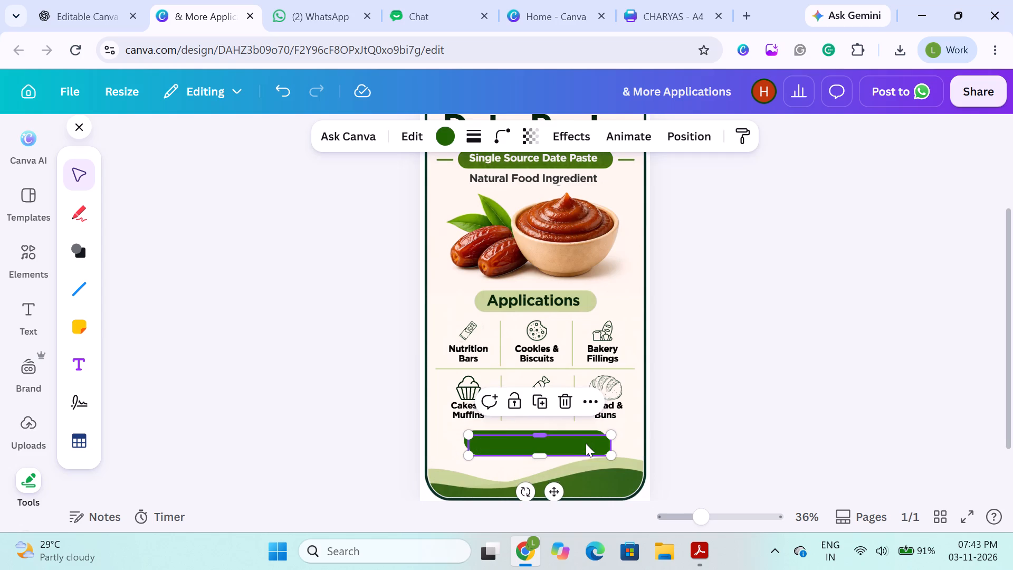
pyautogui.moveTo(579, 447); pyautogui.dragTo(566, 312)
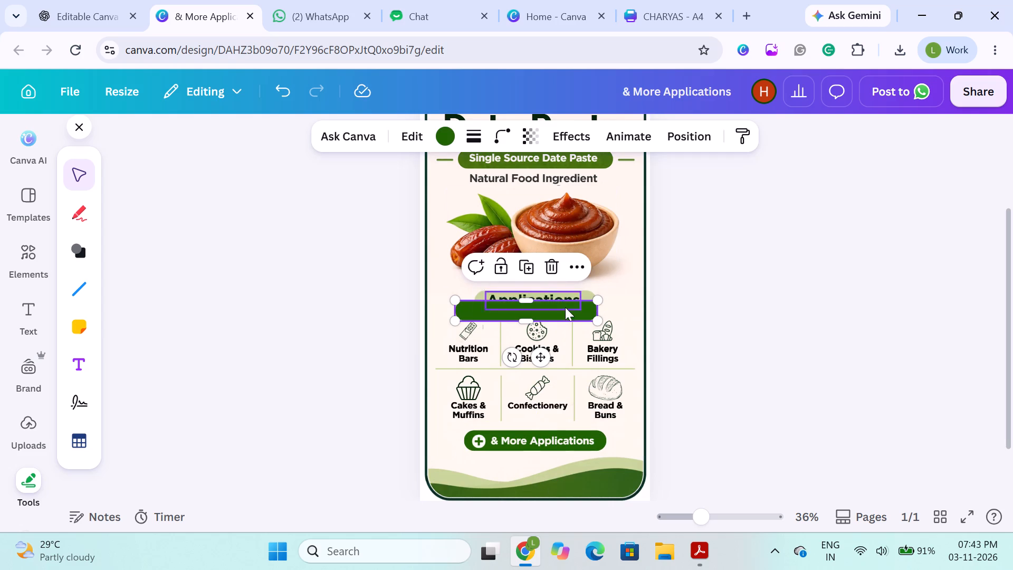
# Recolour the copied pill with the heading pill's pastel grey-yellow green, #c6d398.
pyautogui.click(589, 293)
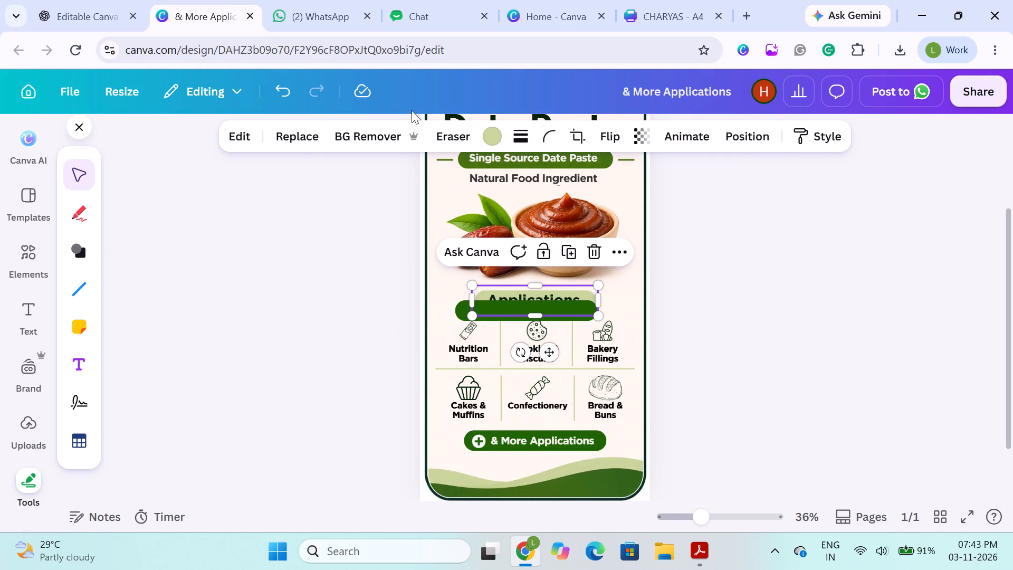
pyautogui.click(486, 131)
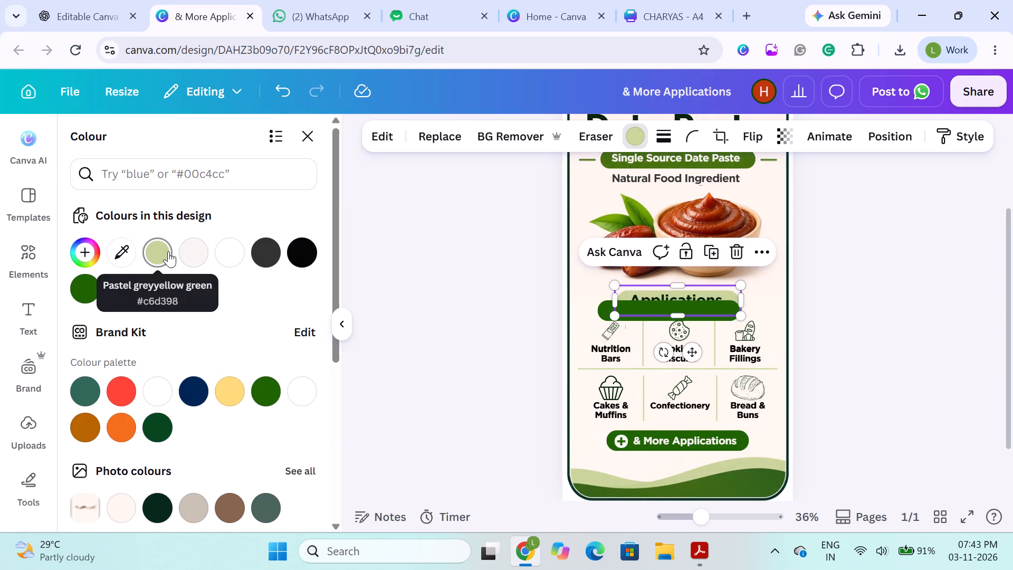
pyautogui.click(153, 251)
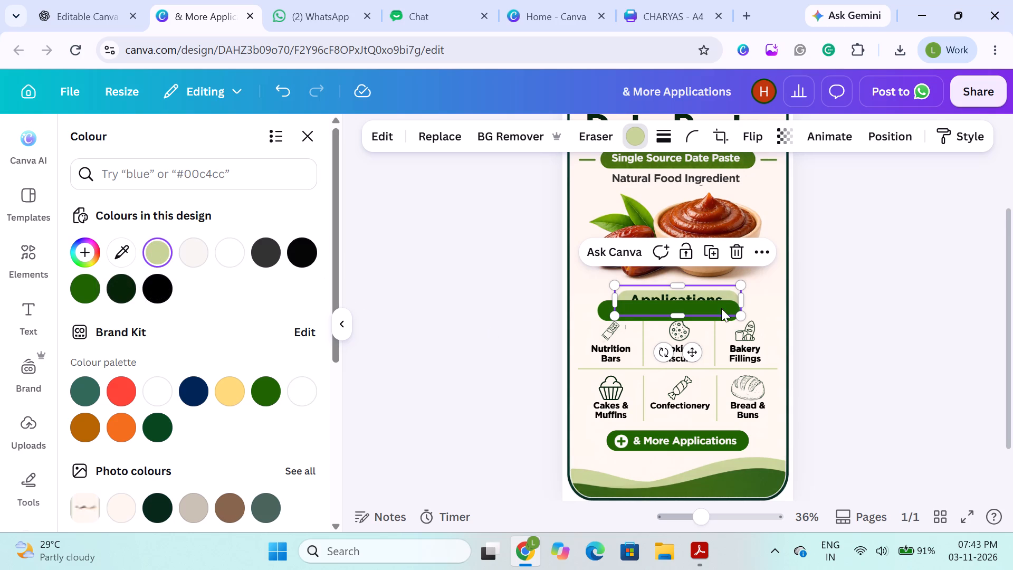
pyautogui.click(632, 306)
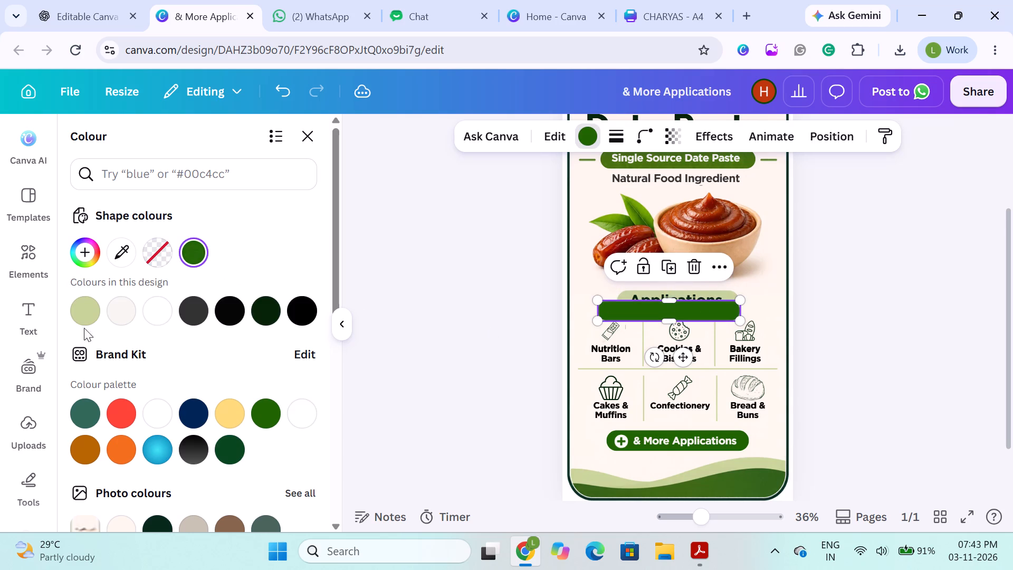
pyautogui.click(77, 318)
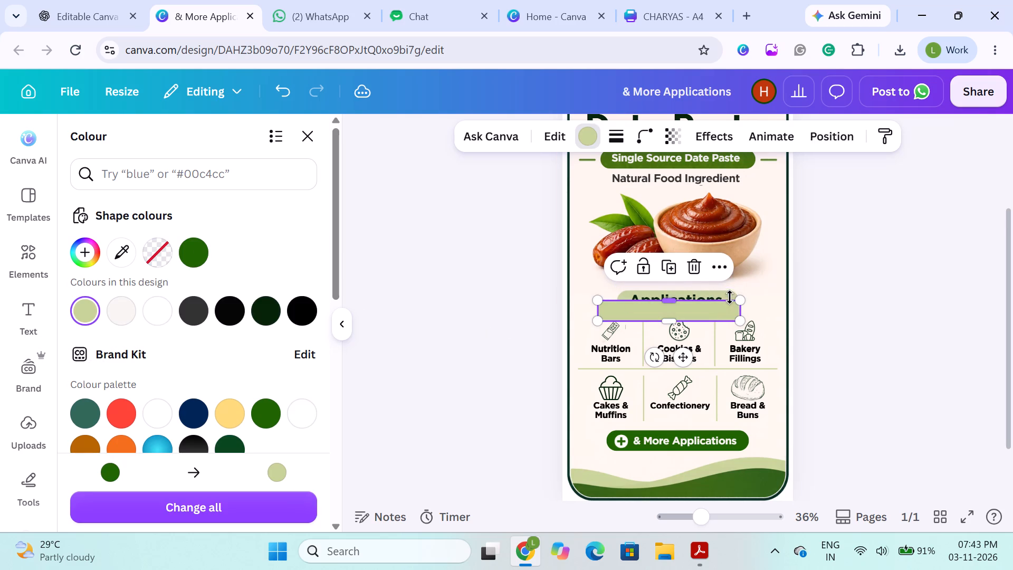
# Fit the copied pill over the old Applications heading pill, narrowing it to about 417 px wide and 69 px high.
pyautogui.moveTo(670, 313); pyautogui.dragTo(667, 306)
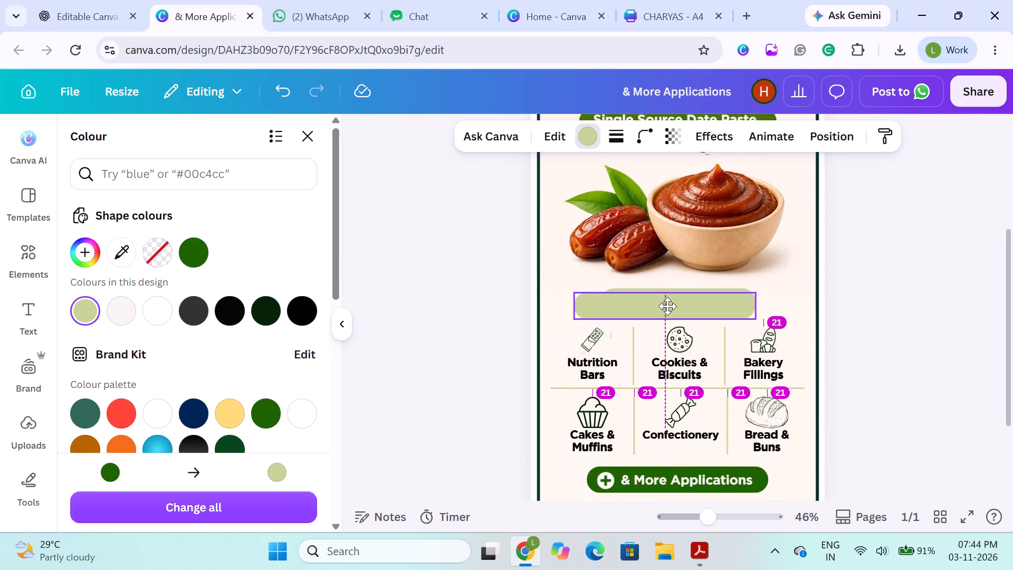
pyautogui.moveTo(667, 306); pyautogui.dragTo(651, 303)
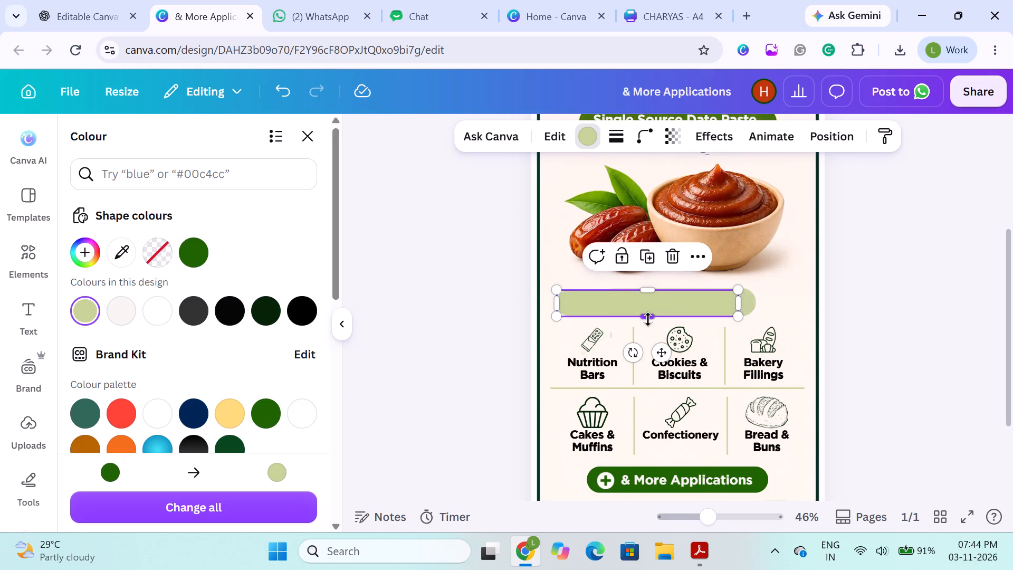
pyautogui.click(648, 319)
pyautogui.click(640, 310)
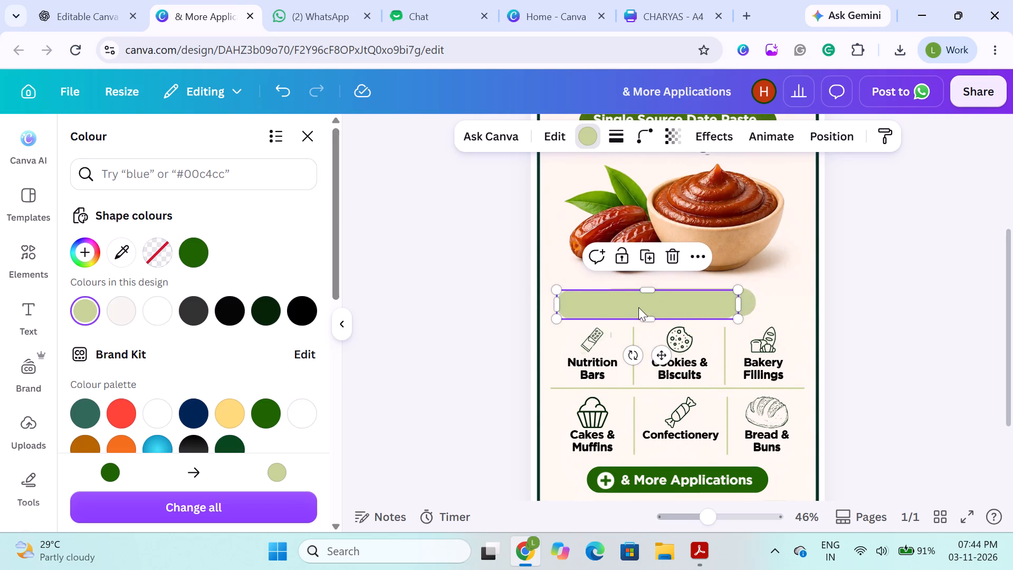
pyautogui.click(641, 289)
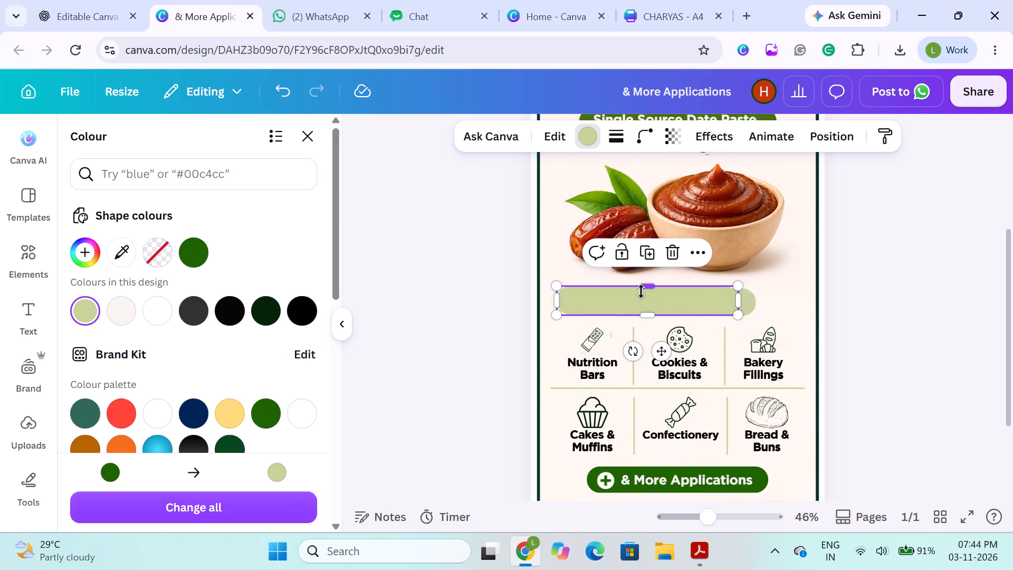
pyautogui.moveTo(681, 298); pyautogui.dragTo(699, 295)
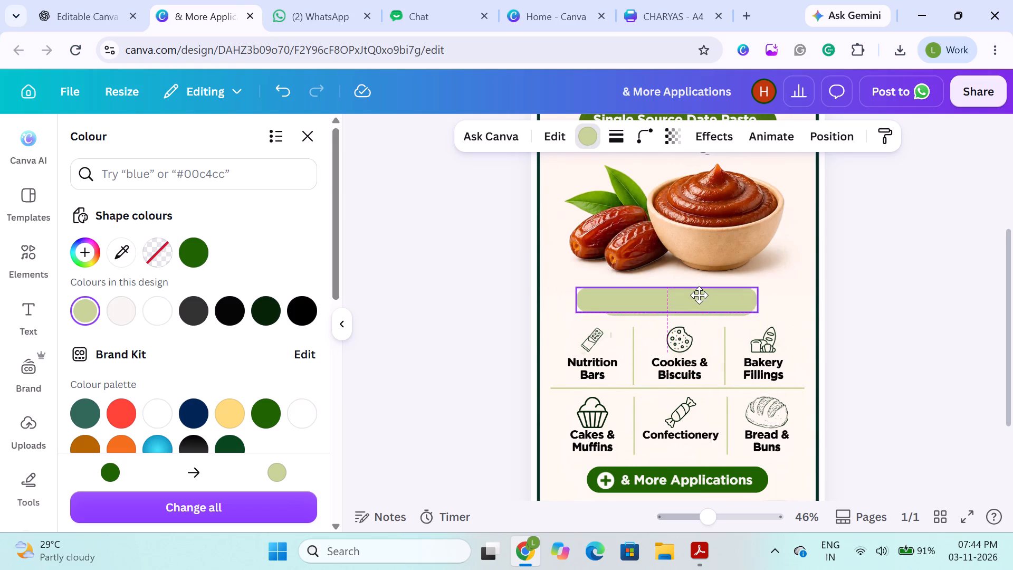
pyautogui.moveTo(699, 295); pyautogui.dragTo(698, 298)
pyautogui.moveTo(577, 304); pyautogui.dragTo(617, 303)
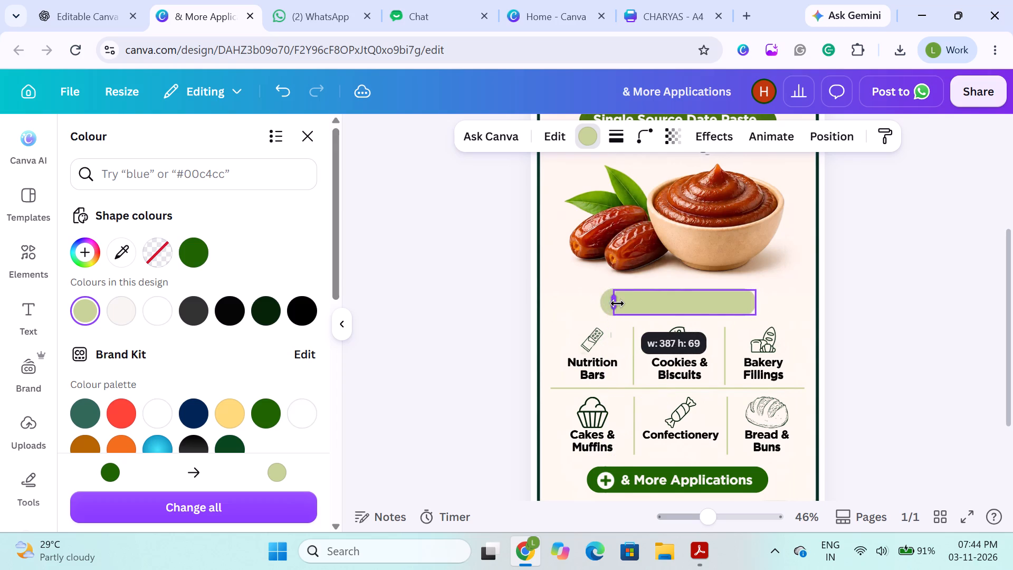
pyautogui.moveTo(617, 303); pyautogui.dragTo(605, 301)
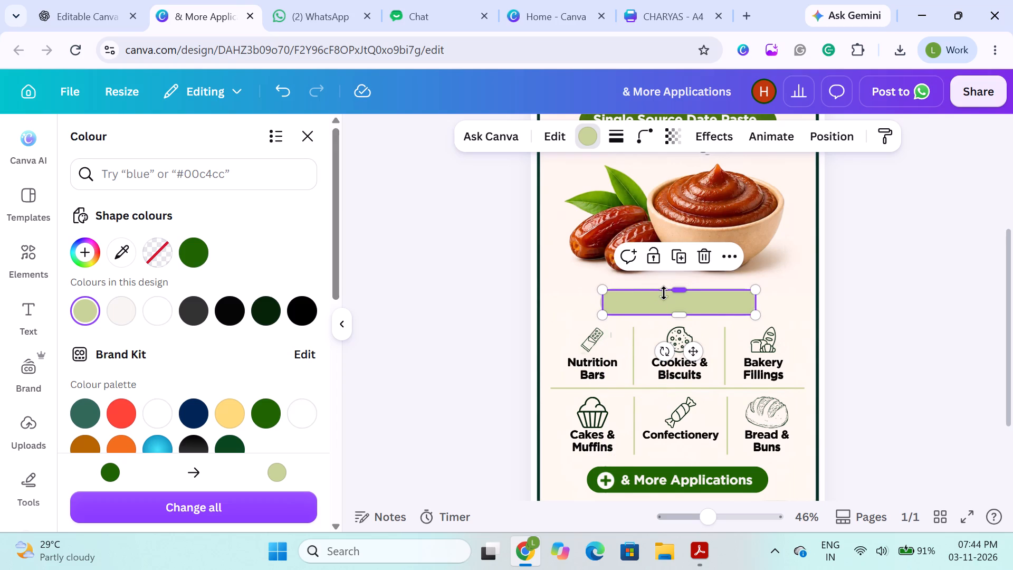
# Move the new pill slightly down and delete the old light-green pill behind the Applications heading.
pyautogui.moveTo(664, 301); pyautogui.dragTo(664, 318)
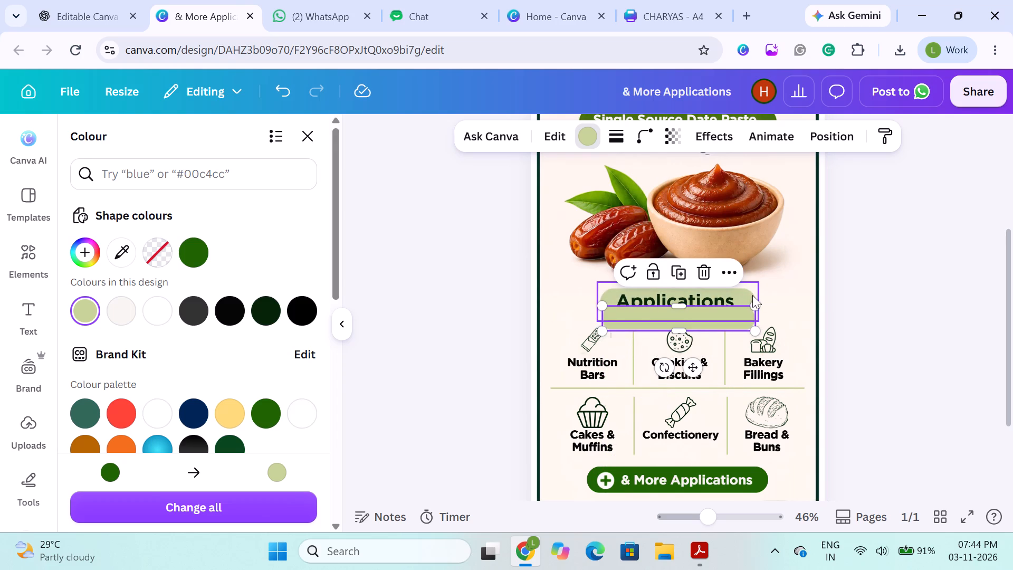
pyautogui.click(752, 295)
pyautogui.press('BackSpace')
# Move the new light-green pill back onto the Applications heading and send it to the back, behind the text.
pyautogui.moveTo(577, 319); pyautogui.dragTo(577, 318)
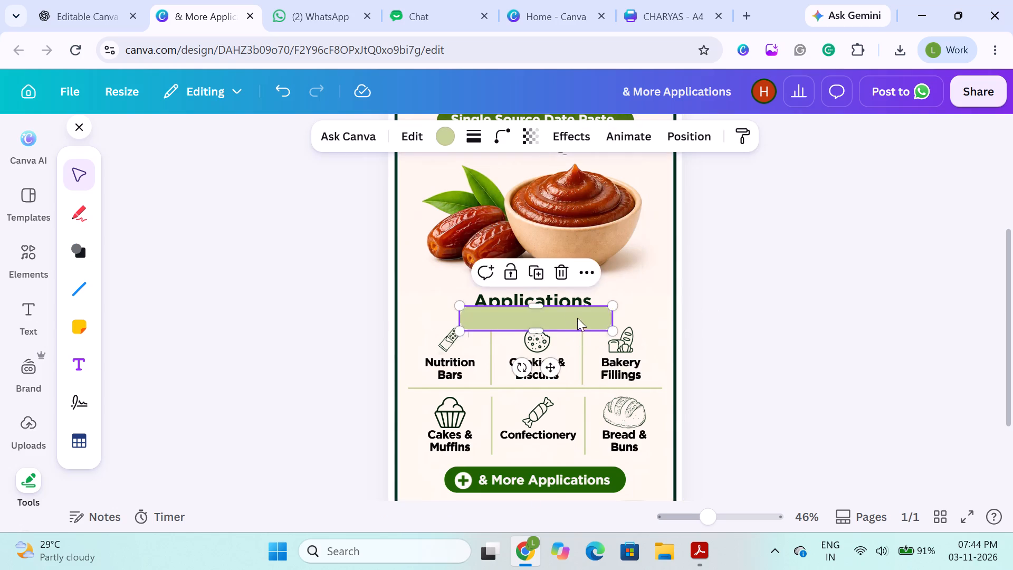
pyautogui.moveTo(577, 318); pyautogui.dragTo(575, 305)
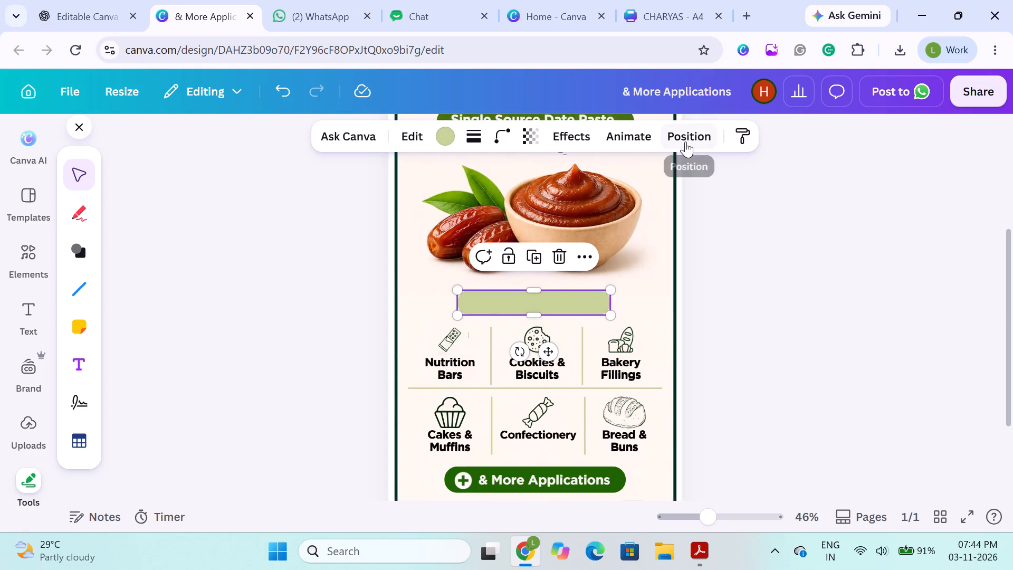
pyautogui.click(685, 141)
pyautogui.click(224, 265)
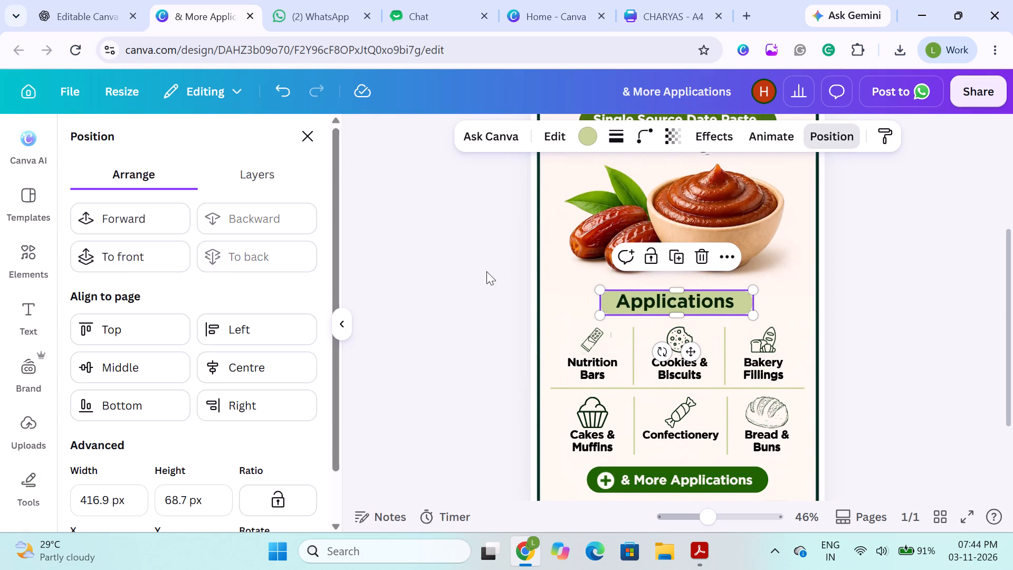
pyautogui.click(469, 273)
pyautogui.click(365, 305)
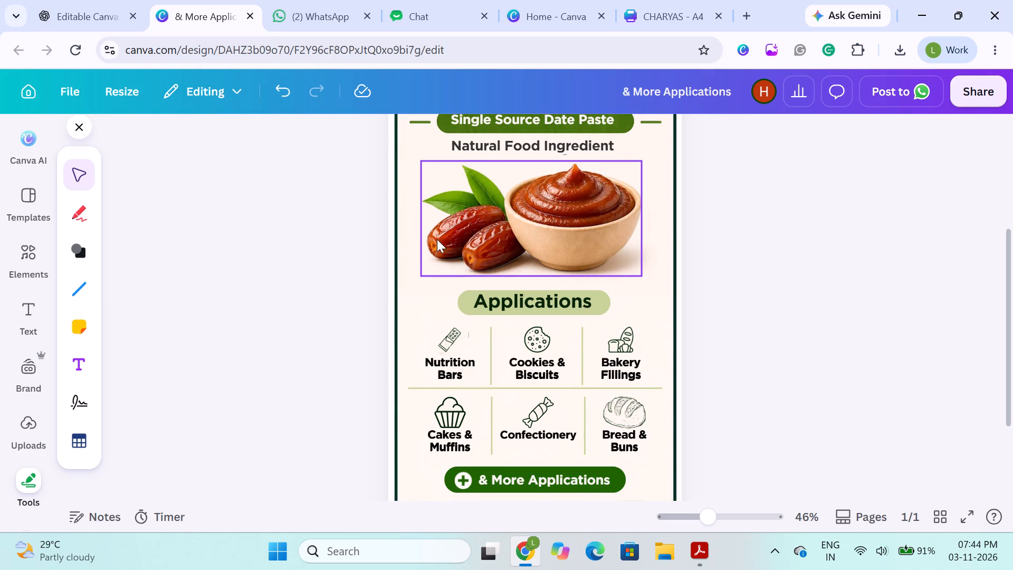
# Reduce the Applications heading text to font size 38.3.
pyautogui.click(519, 306)
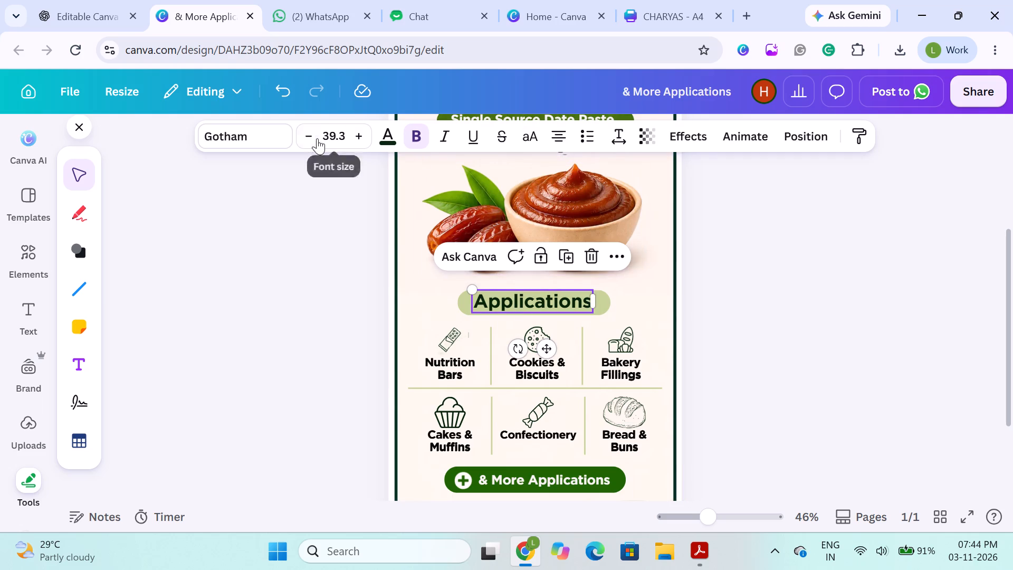
pyautogui.click(310, 139)
pyautogui.click(298, 265)
# Align the Applications text to the centre and middle of its light-green pill and group the two.
pyautogui.click(560, 309)
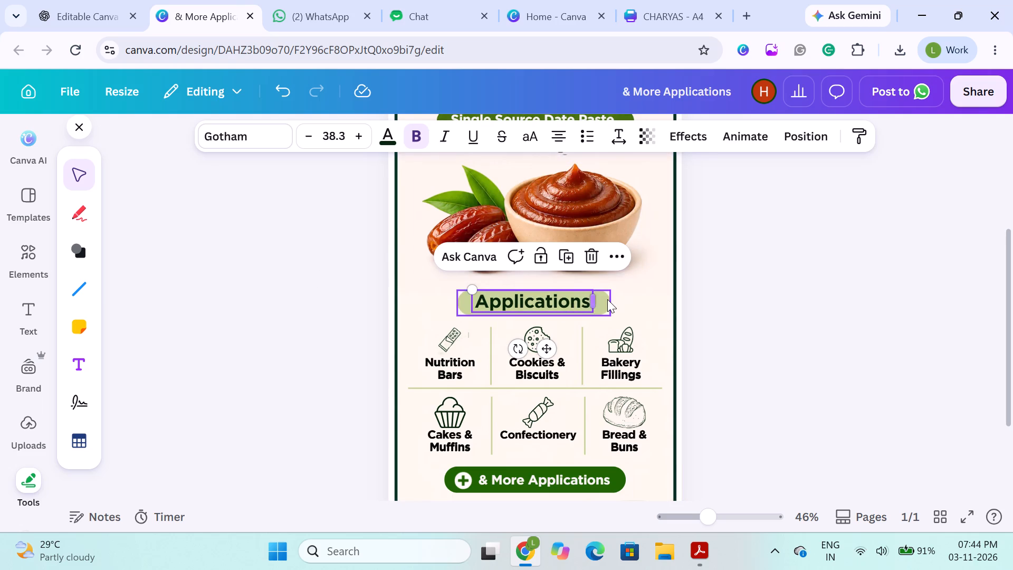
pyautogui.keyDown('shift'); pyautogui.click(607, 299); pyautogui.keyUp('shift')
pyautogui.click(890, 139)
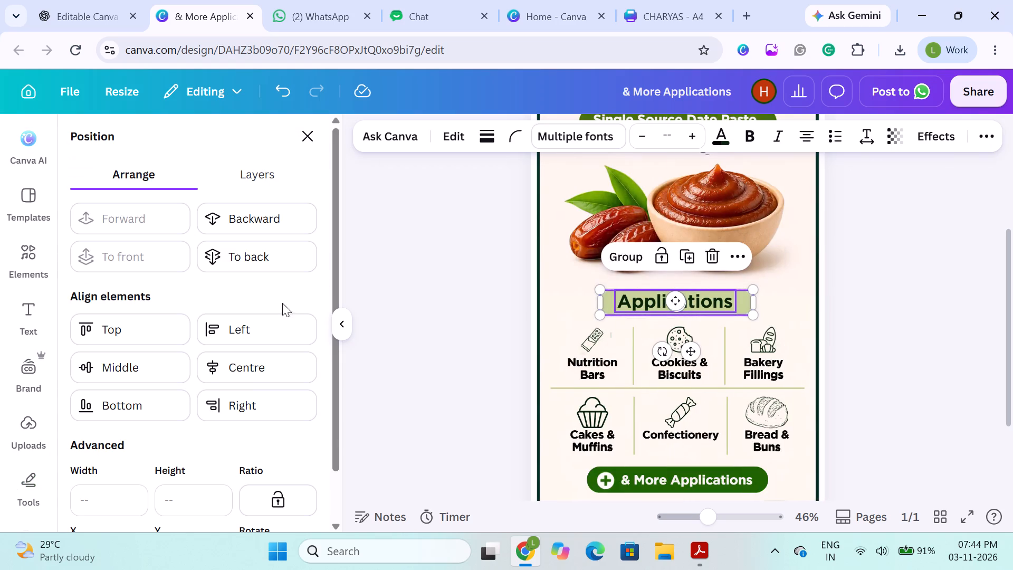
pyautogui.click(254, 366)
pyautogui.click(166, 372)
pyautogui.click(425, 349)
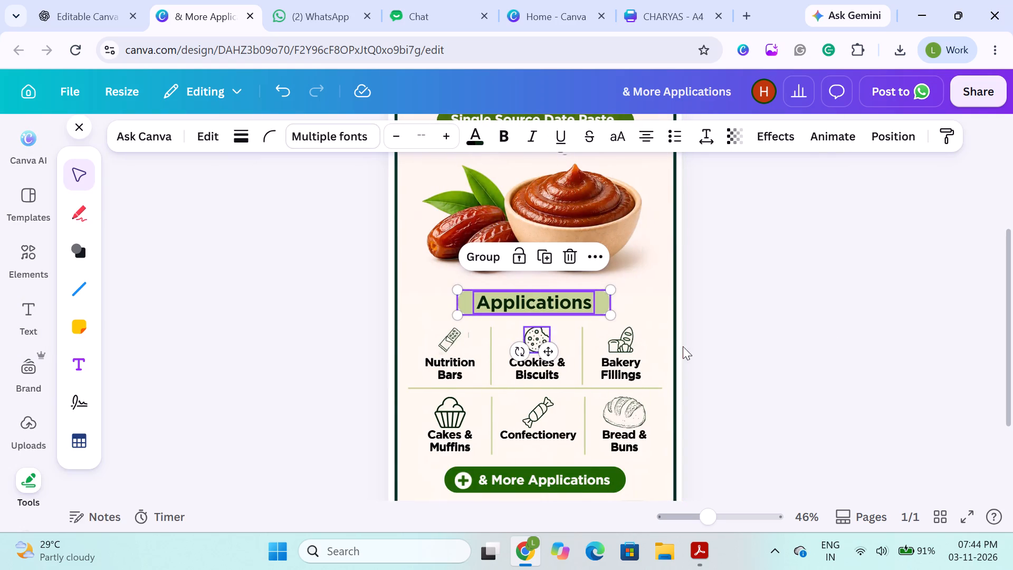
pyautogui.click(489, 257)
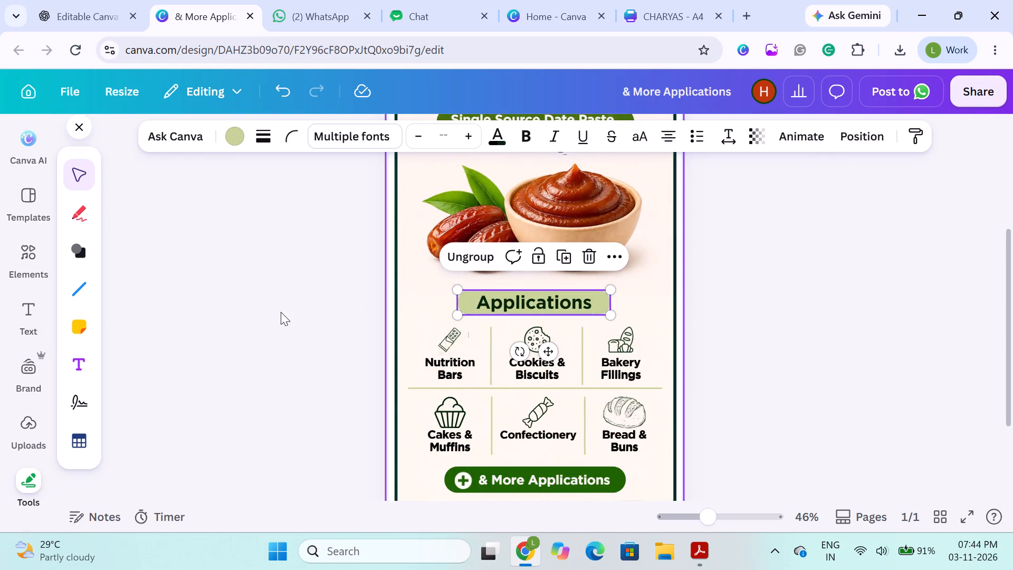
pyautogui.click(280, 312)
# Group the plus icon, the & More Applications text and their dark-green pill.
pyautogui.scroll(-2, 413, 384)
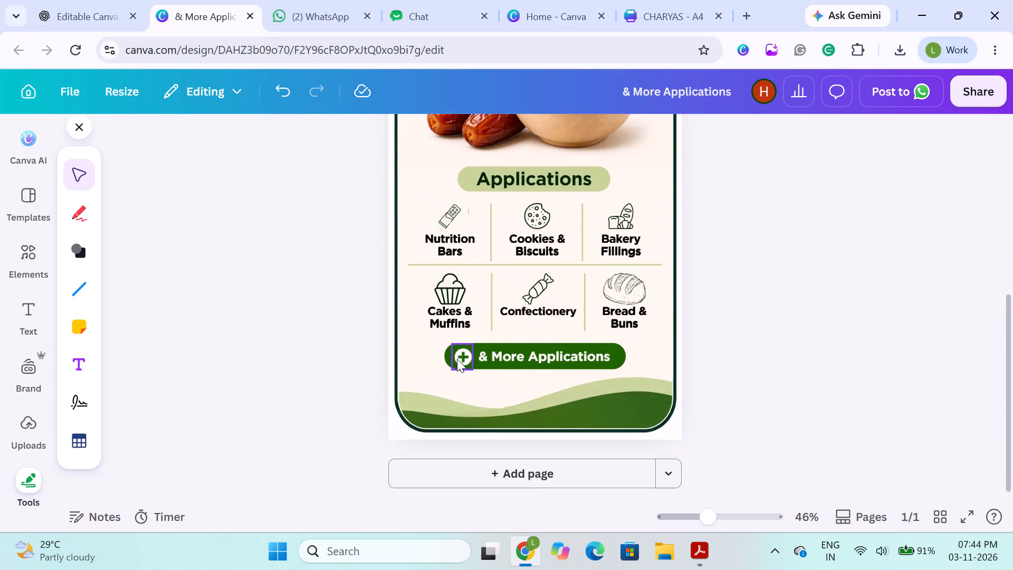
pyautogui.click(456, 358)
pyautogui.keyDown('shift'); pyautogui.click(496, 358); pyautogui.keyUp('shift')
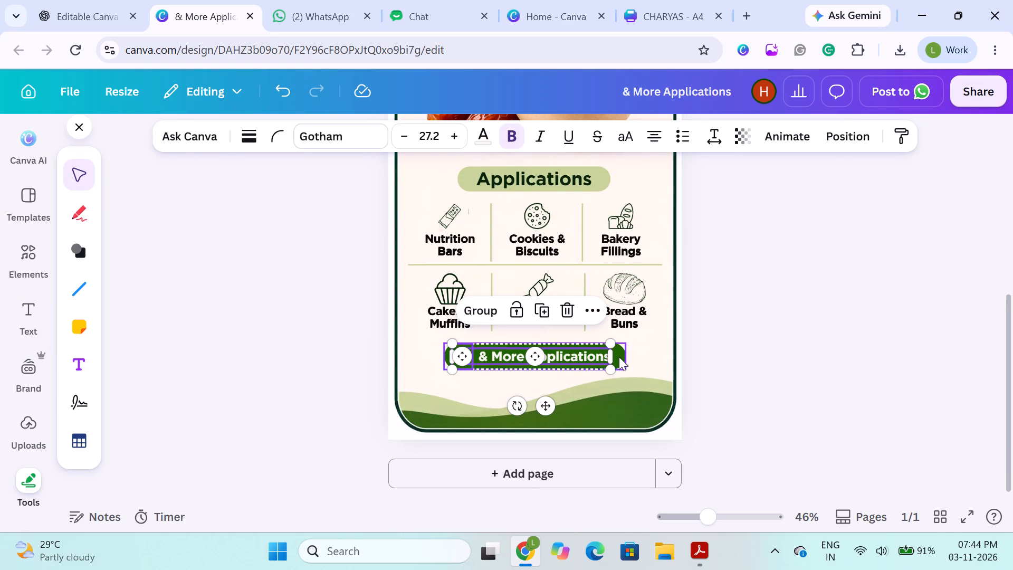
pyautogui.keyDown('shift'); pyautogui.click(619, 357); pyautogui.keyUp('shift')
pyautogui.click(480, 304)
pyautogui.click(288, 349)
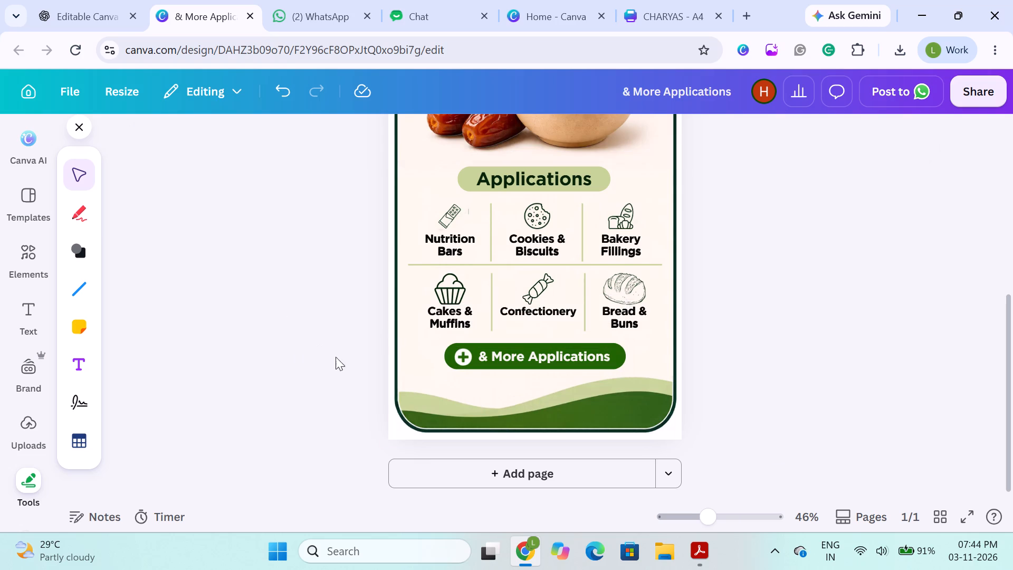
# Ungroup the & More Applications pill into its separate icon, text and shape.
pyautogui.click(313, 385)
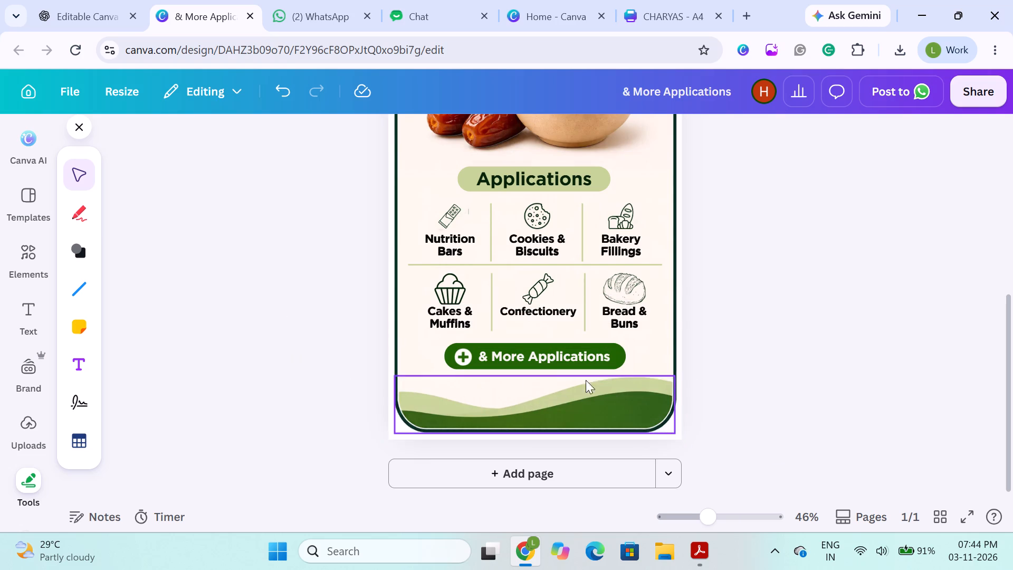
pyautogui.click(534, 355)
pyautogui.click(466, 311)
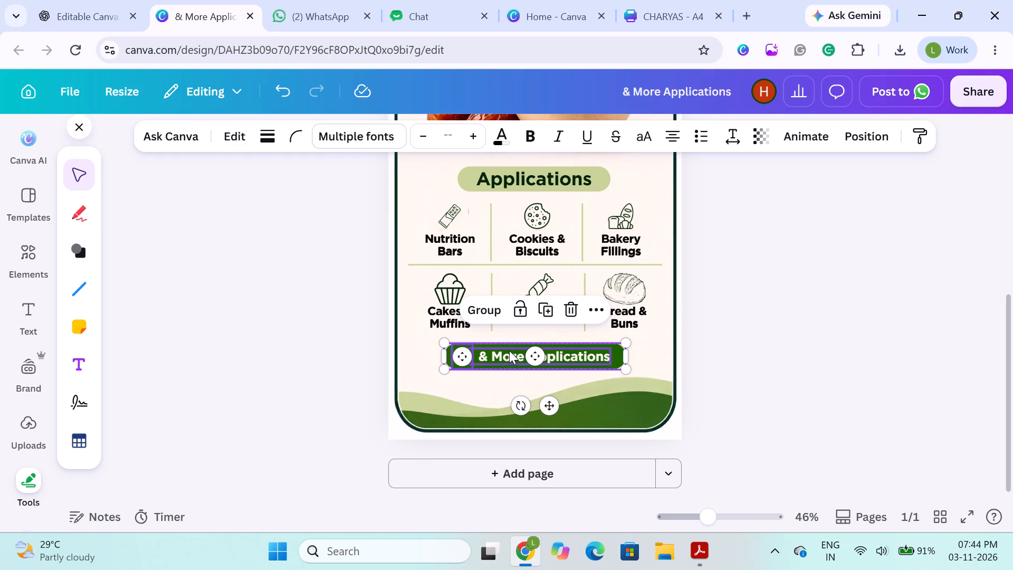
# Middle-align the plus icon, & More Applications text and dark-green pill with each other, and group them.
pyautogui.click(865, 137)
pyautogui.click(224, 368)
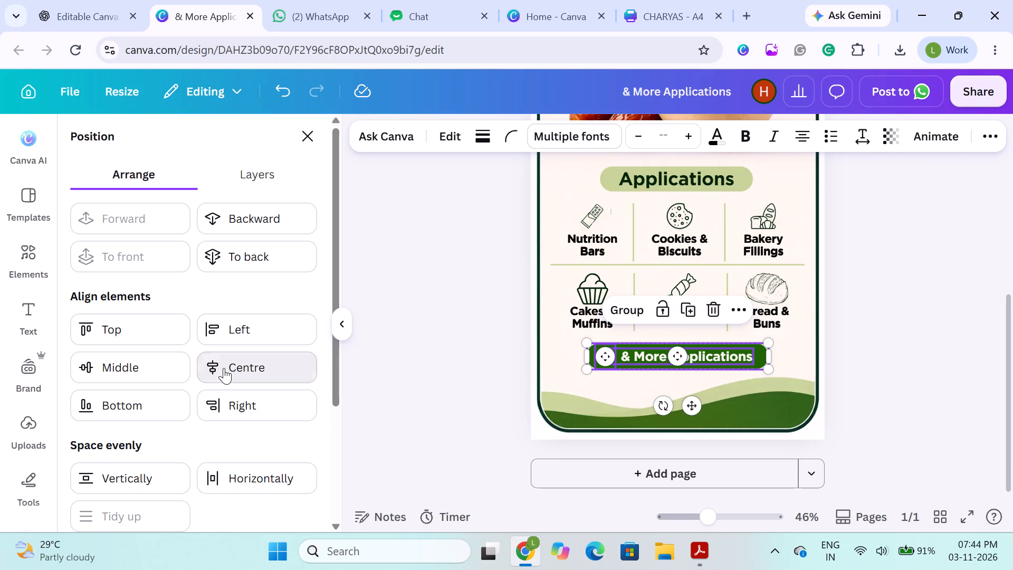
pyautogui.hotkey('ctrl', 'z')
pyautogui.click(159, 377)
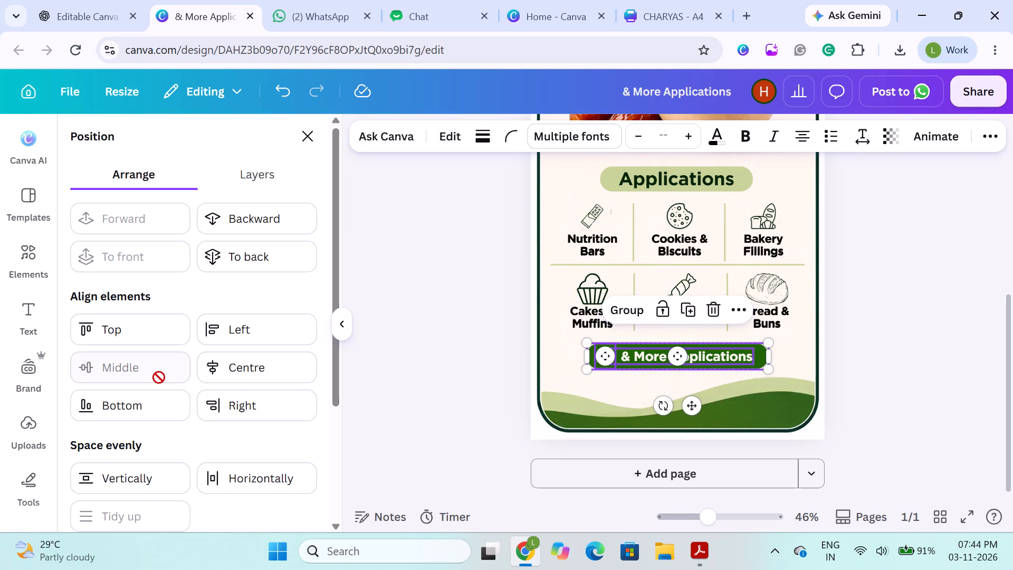
pyautogui.click(618, 313)
pyautogui.click(410, 373)
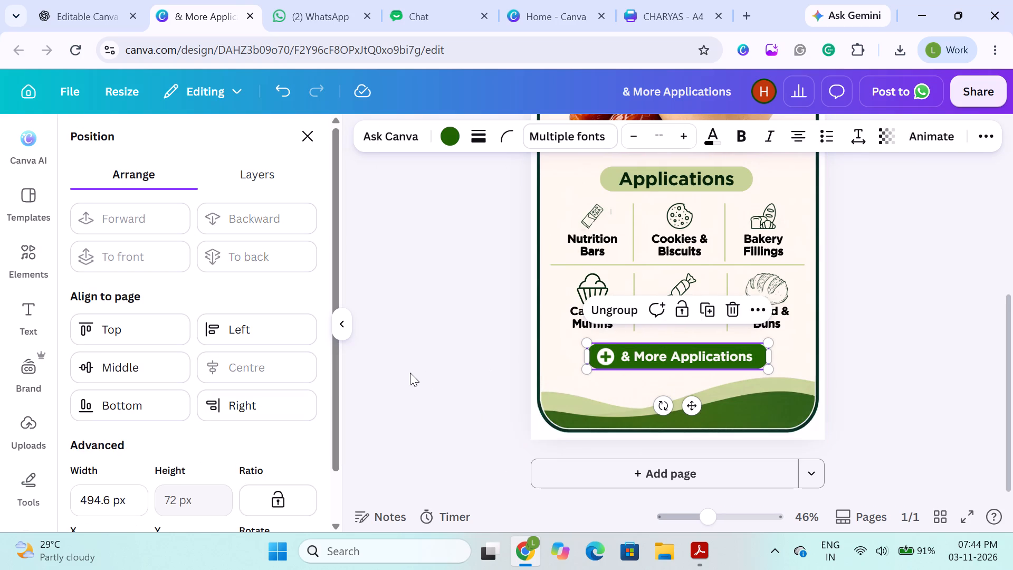
pyautogui.click(817, 413)
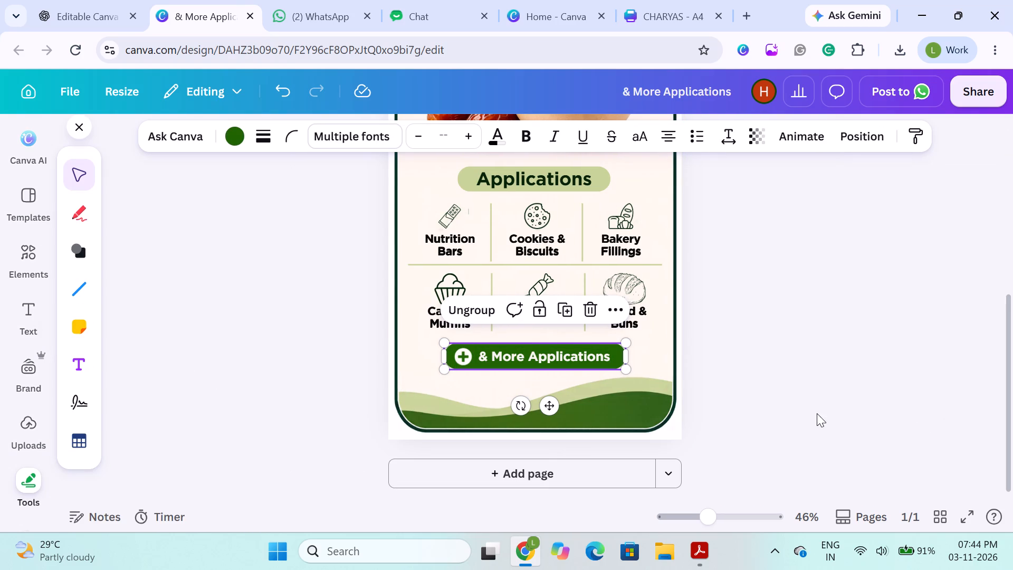
# Review the label from the wave graphic at its bottom up to the CHARYA'S logo, checking the overall layout.
pyautogui.click(474, 403)
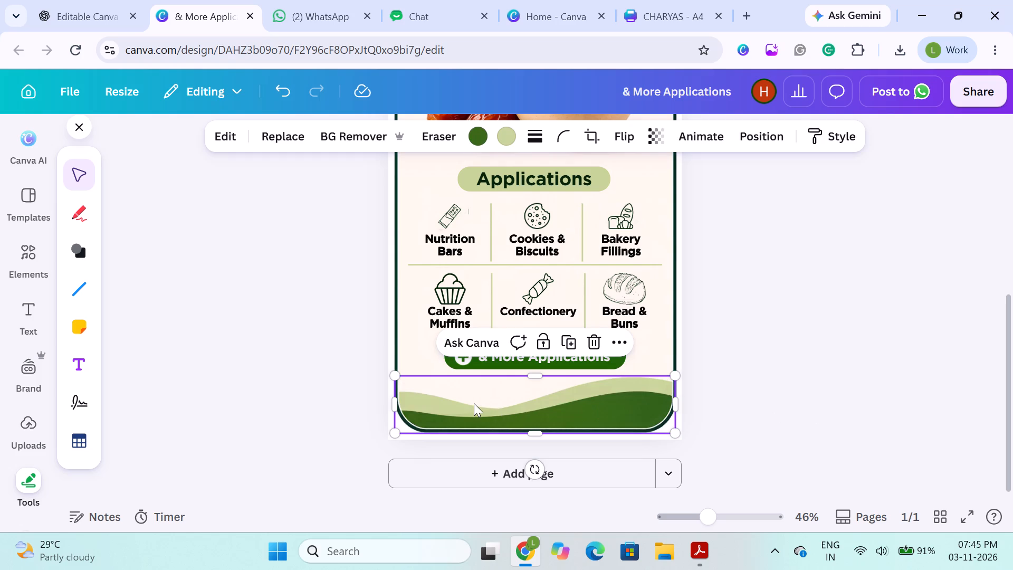
pyautogui.click(330, 335)
pyautogui.scroll(1, 436, 261)
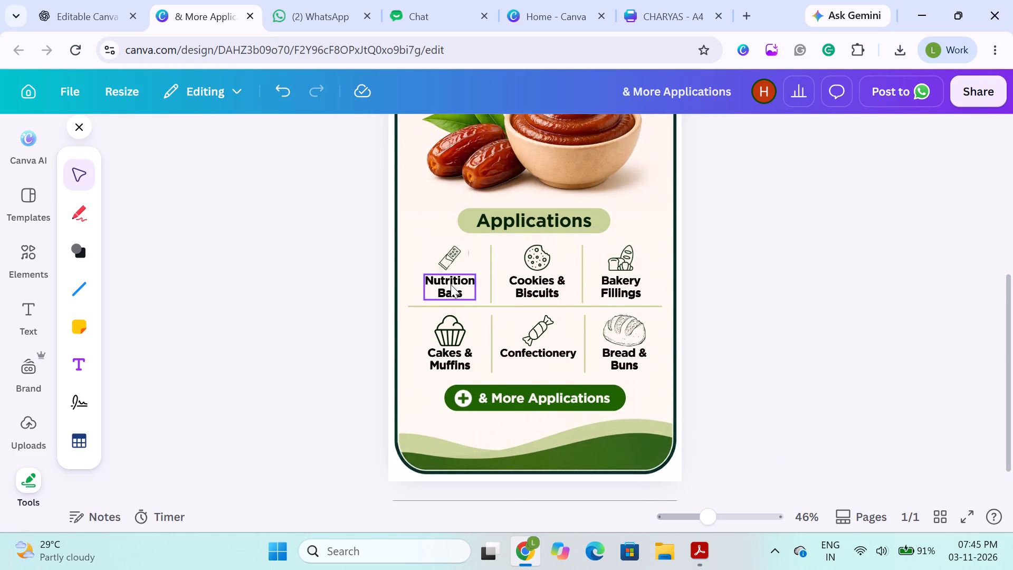
pyautogui.scroll(1, 451, 284)
pyautogui.click(269, 284)
pyautogui.scroll(2, 483, 278)
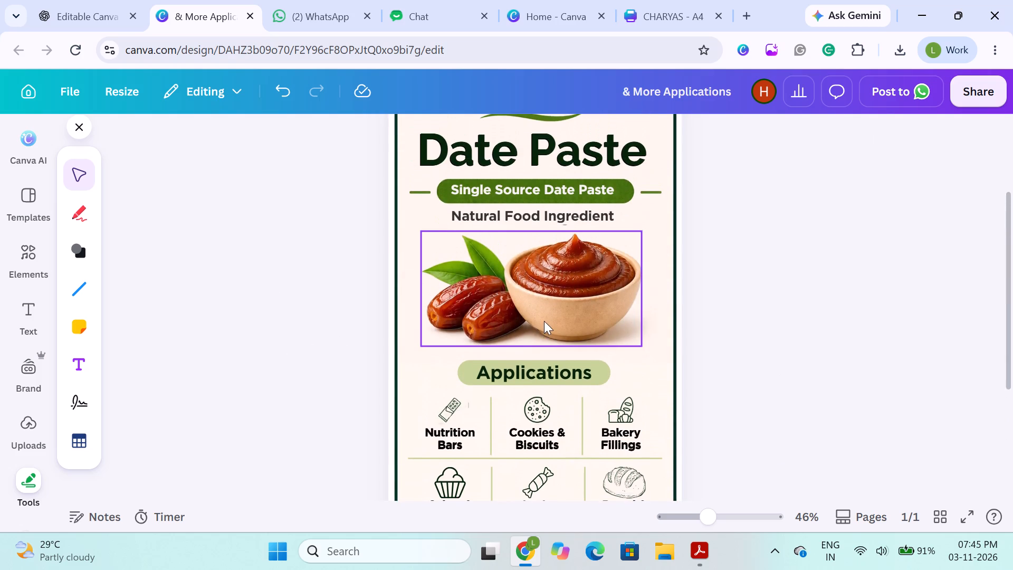
pyautogui.click(875, 230)
pyautogui.scroll(2, 770, 294)
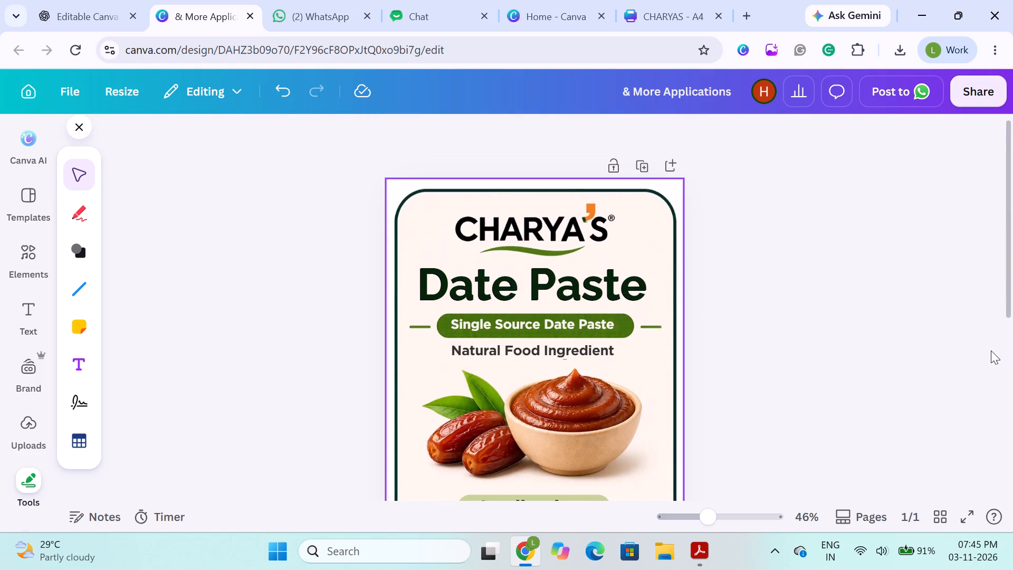
pyautogui.click(986, 350)
pyautogui.scroll(-1, 986, 350)
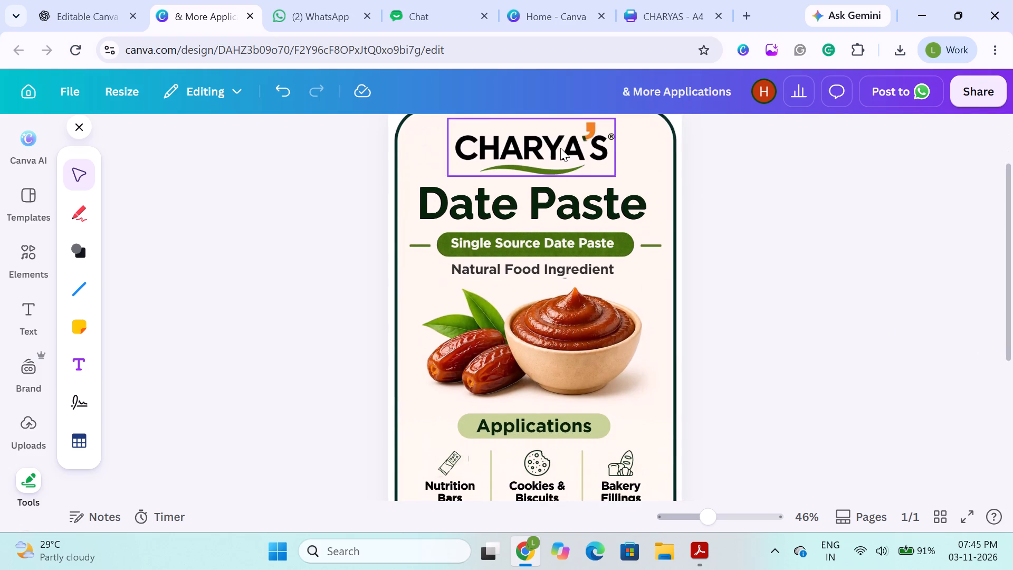
# Delete the CHARYA'S logo from above the Date Paste heading.
pyautogui.click(560, 148)
pyautogui.scroll(2, 540, 241)
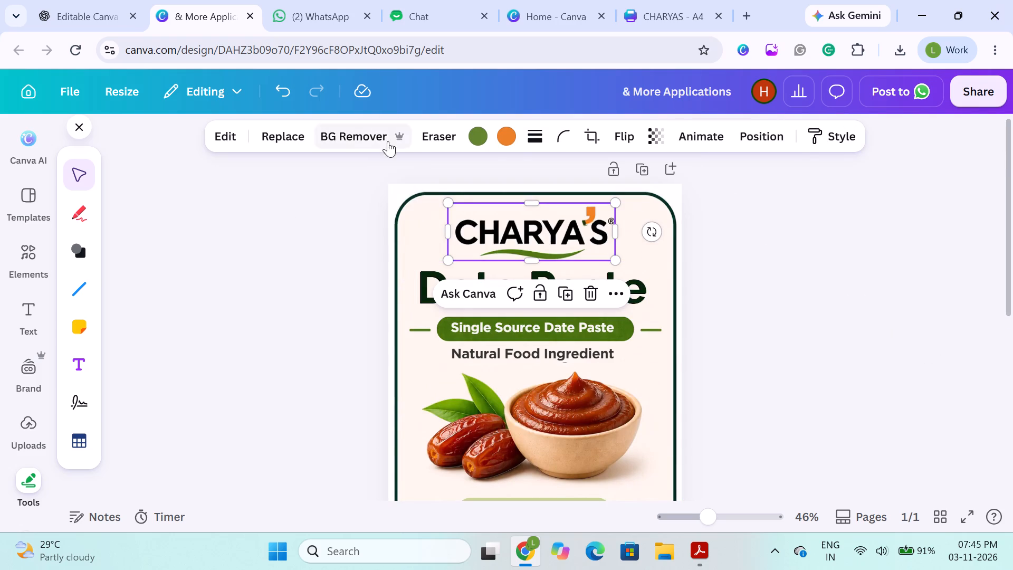
pyautogui.press('BackSpace')
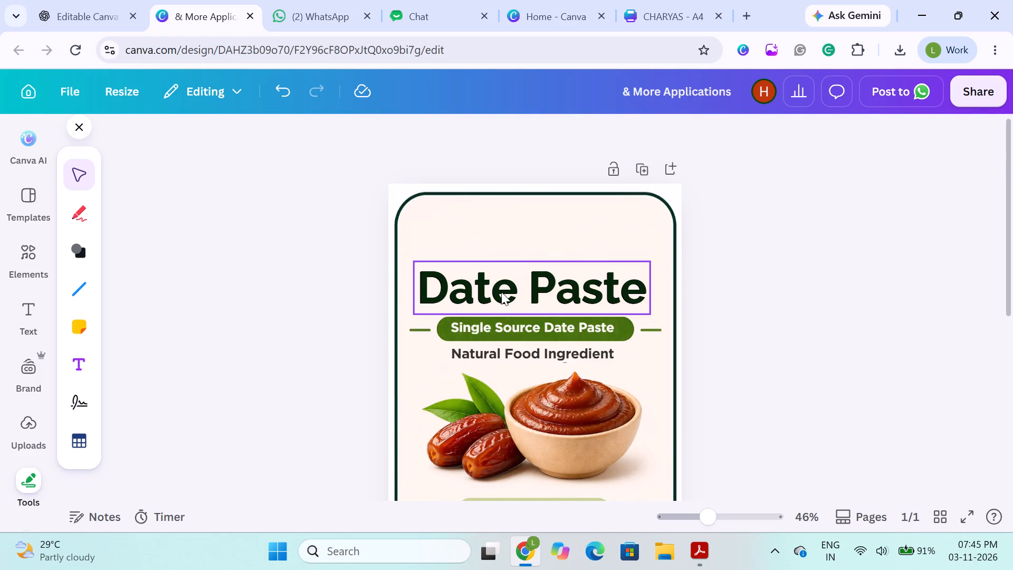
# Reduce the Date Paste heading's font size to 88.5.
pyautogui.click(501, 292)
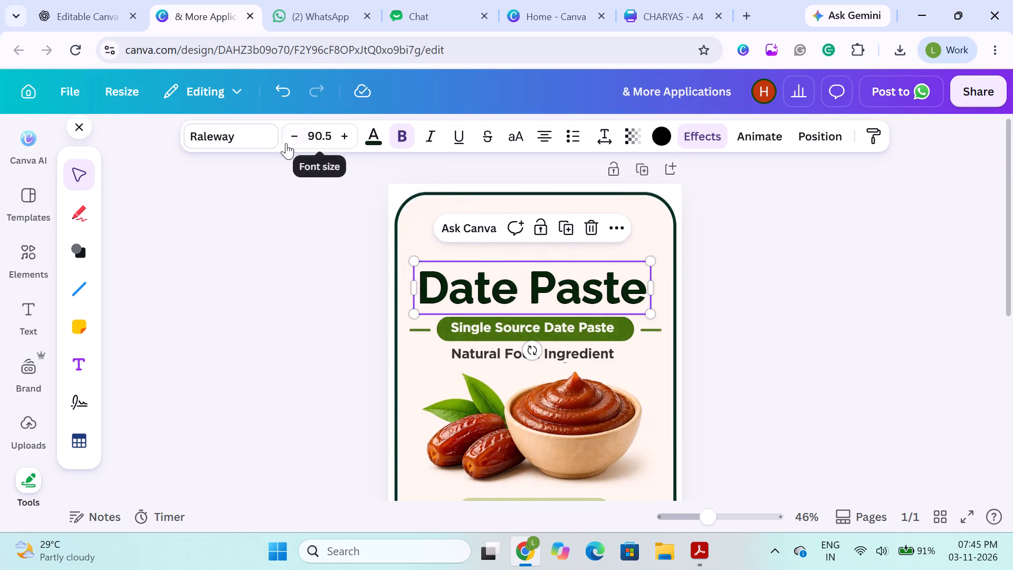
pyautogui.click(284, 142)
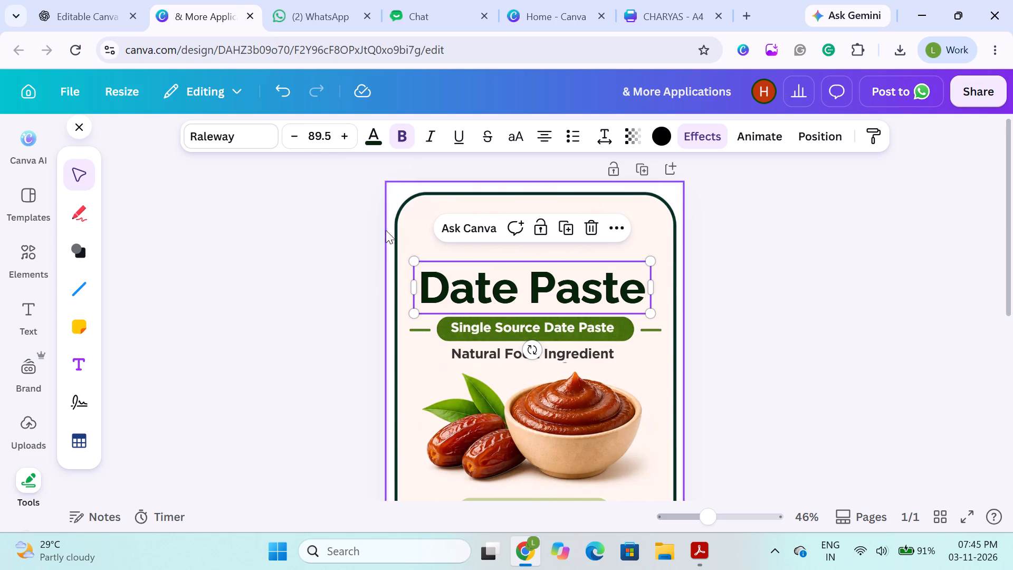
pyautogui.click(301, 142)
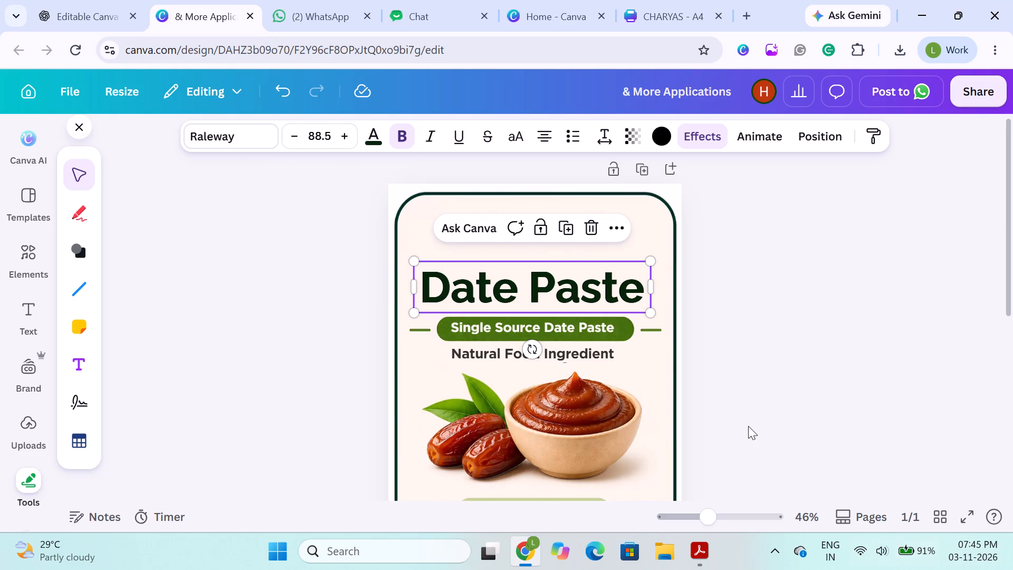
# Nudge the Date Paste heading slightly upward to widen the gap above the Single Source Date Paste pill.
pyautogui.press('Up')
pyautogui.press('Up')
pyautogui.press('Up')
pyautogui.press('Up')
pyautogui.press('Up')
pyautogui.press('Up')
pyautogui.press('Up')
pyautogui.press('Up')
pyautogui.press('Up')
pyautogui.press('Up')
pyautogui.press('Up')
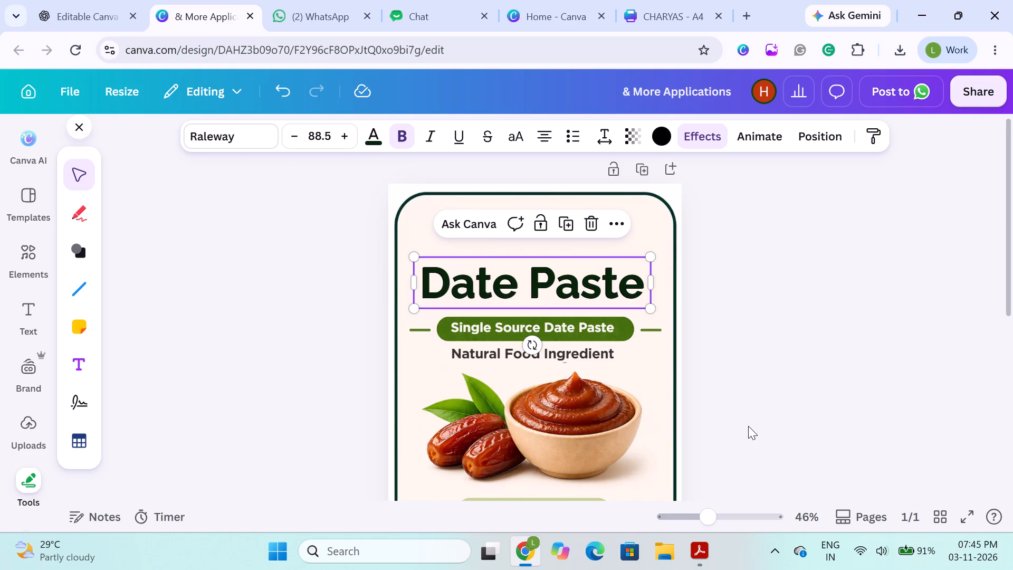
pyautogui.click(338, 320)
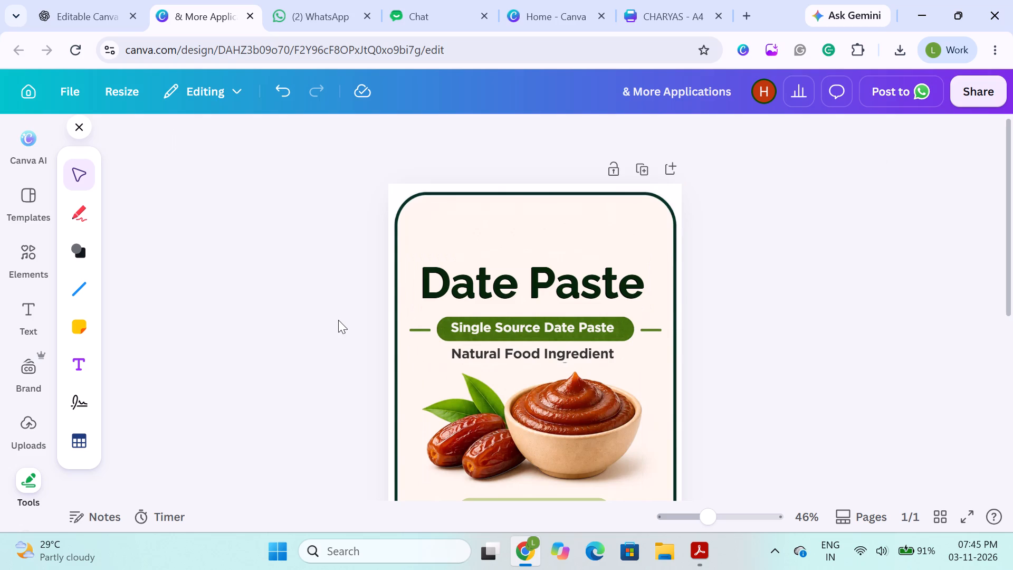
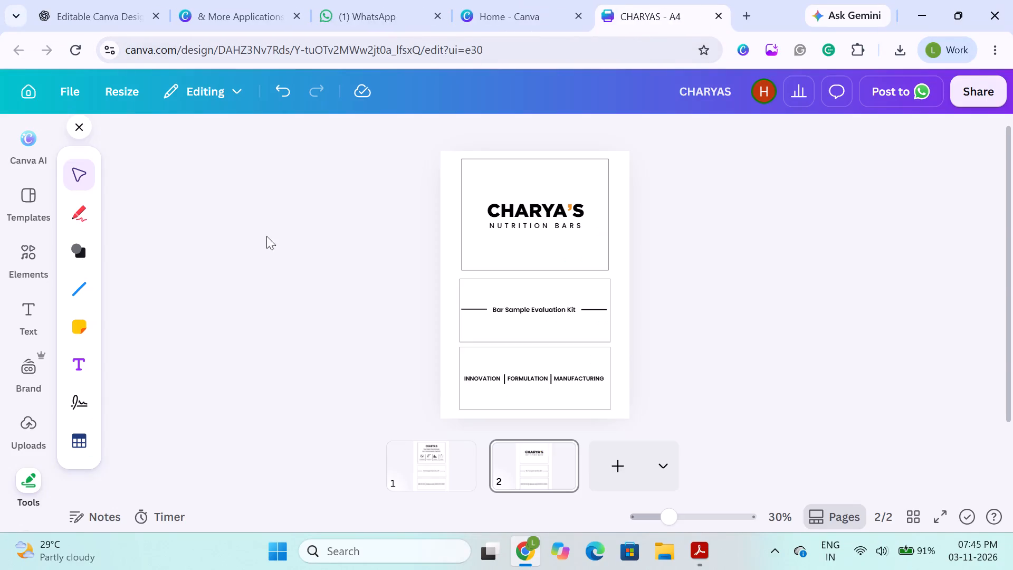
# Check the & More Applications design, then return to the CHARYAS - A4 design and select the grouped CHARYA'S Nutrition Bars layout on page 2.
pyautogui.click(227, 14)
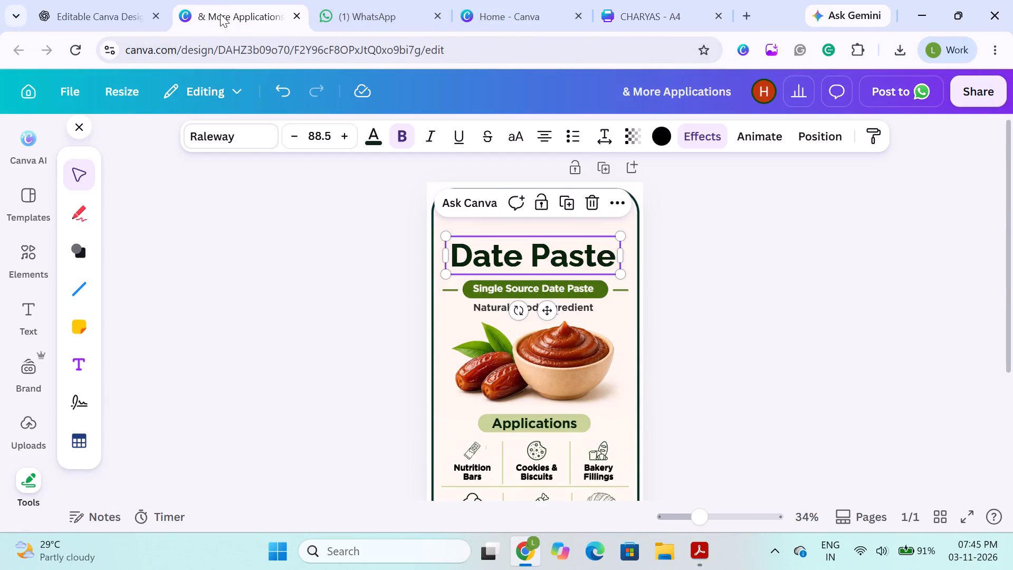
pyautogui.click(297, 249)
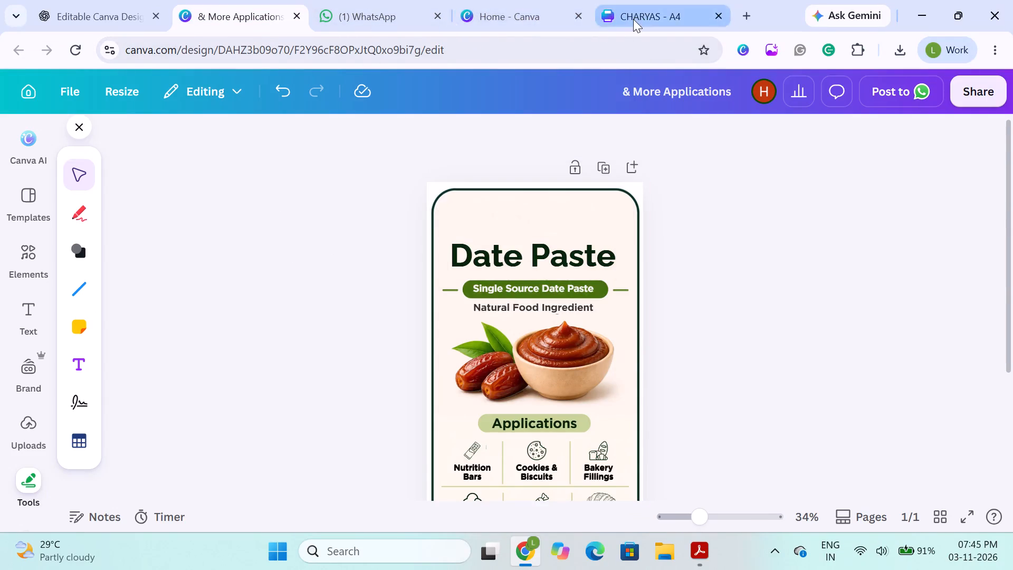
pyautogui.click(633, 19)
pyautogui.click(489, 217)
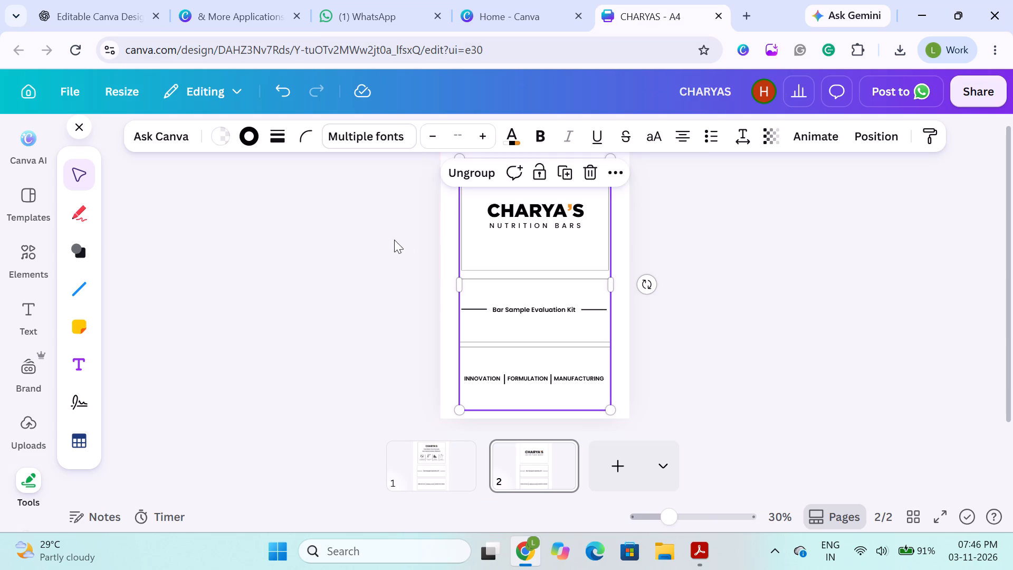
# In the CHARYAS - A4 design, ungroup the page 2 layout and copy the CHARYA'S and NUTRITION BARS logo text.
pyautogui.click(384, 240)
pyautogui.click(507, 222)
pyautogui.click(473, 170)
pyautogui.click(360, 215)
pyautogui.click(510, 208)
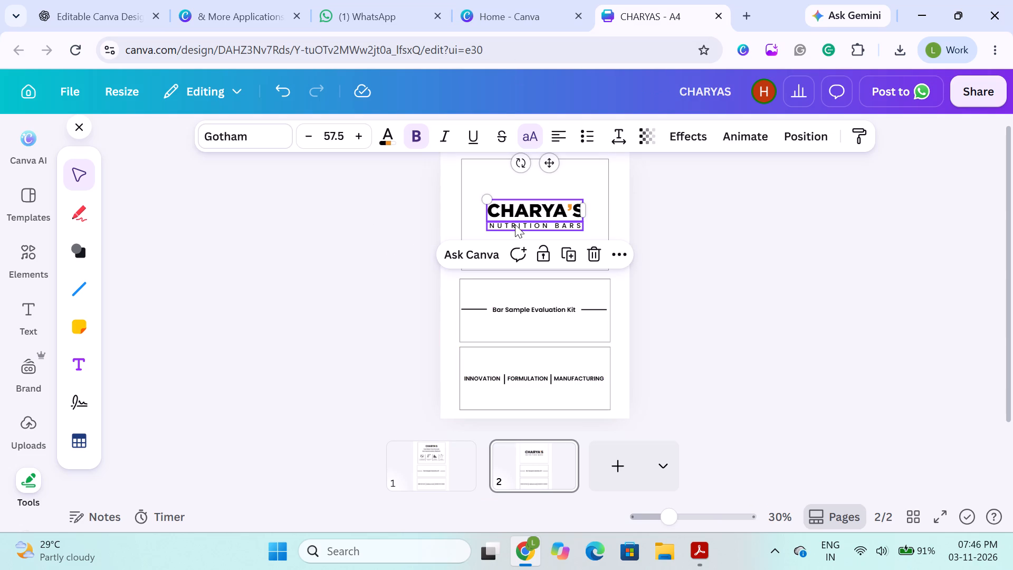
pyautogui.keyDown('shift'); pyautogui.click(515, 224); pyautogui.keyUp('shift')
pyautogui.hotkey('ctrl', 'c')
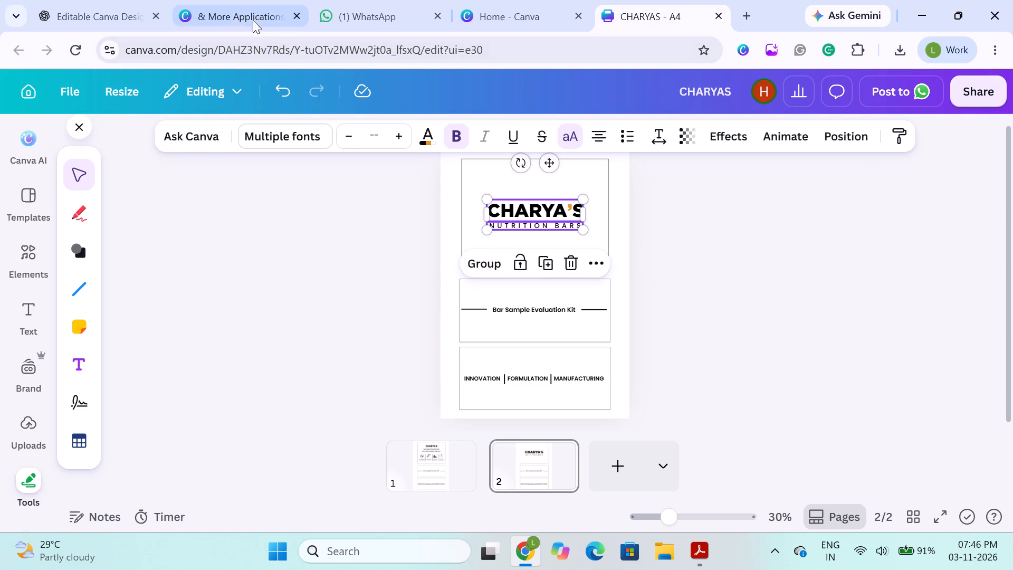
# Paste the logo text into the & More Applications design and place it centred above the Date Paste heading.
pyautogui.click(227, 12)
pyautogui.hotkey('ctrl', 'v')
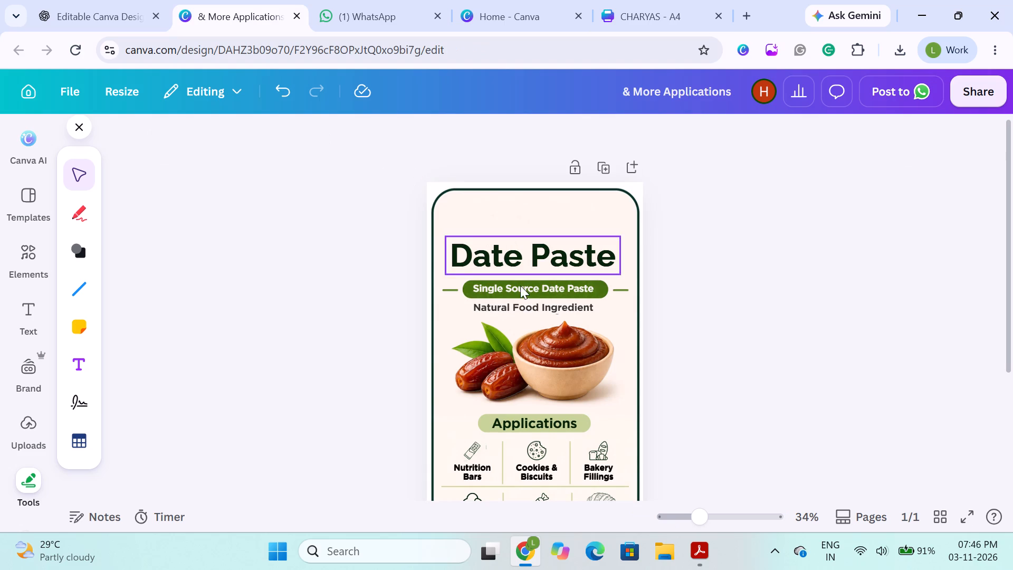
pyautogui.moveTo(536, 251); pyautogui.dragTo(531, 216)
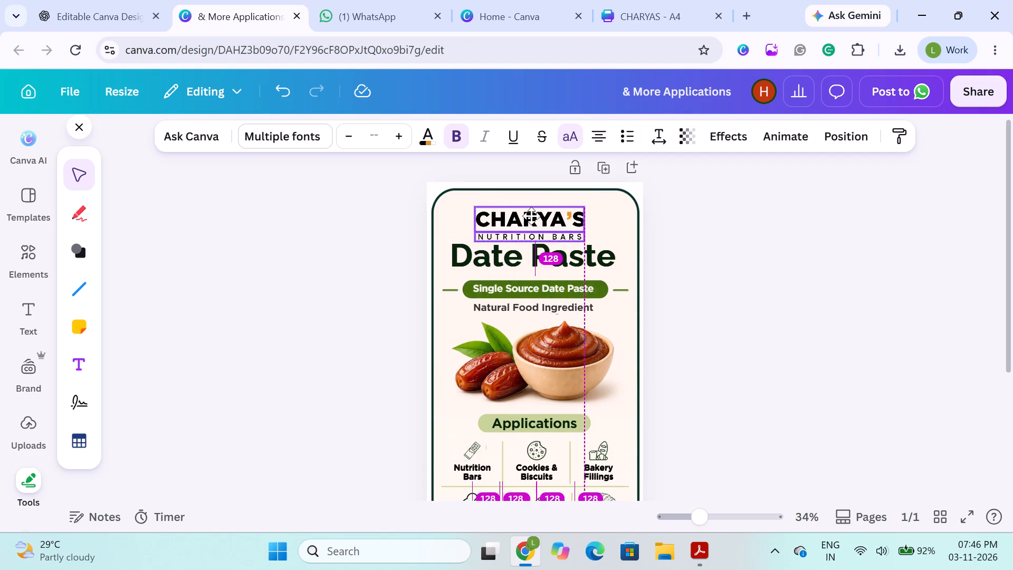
pyautogui.moveTo(531, 216); pyautogui.dragTo(536, 213)
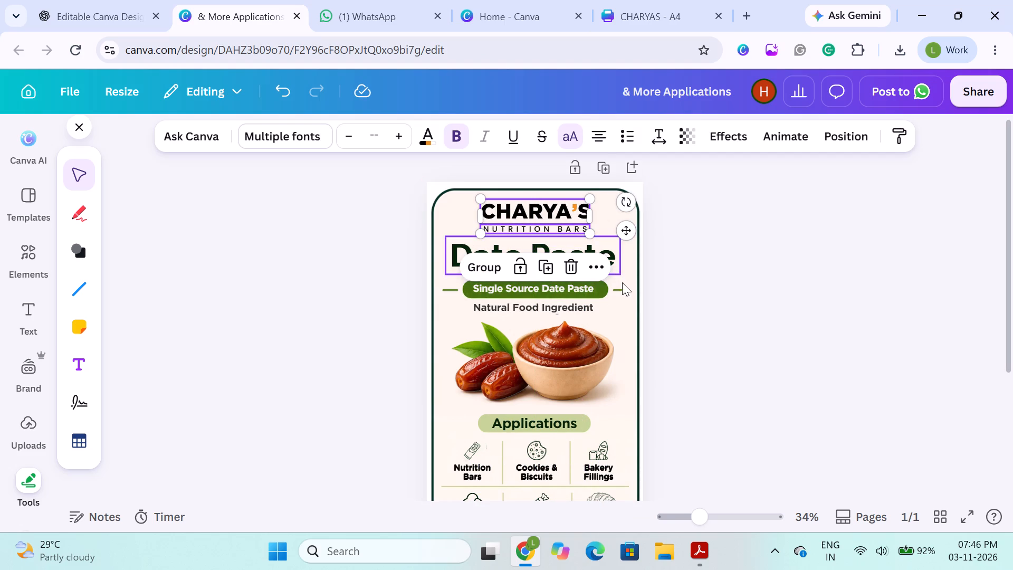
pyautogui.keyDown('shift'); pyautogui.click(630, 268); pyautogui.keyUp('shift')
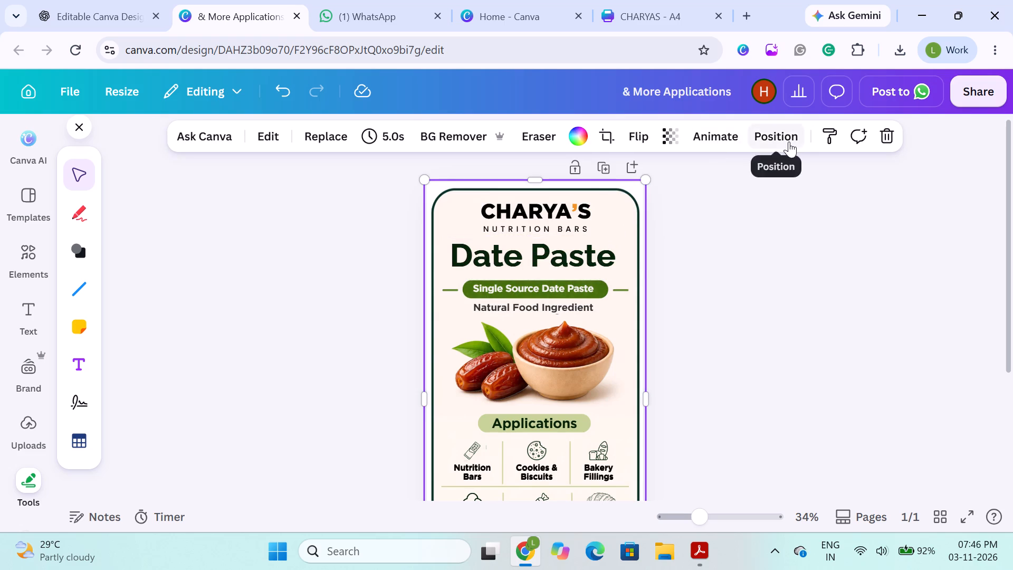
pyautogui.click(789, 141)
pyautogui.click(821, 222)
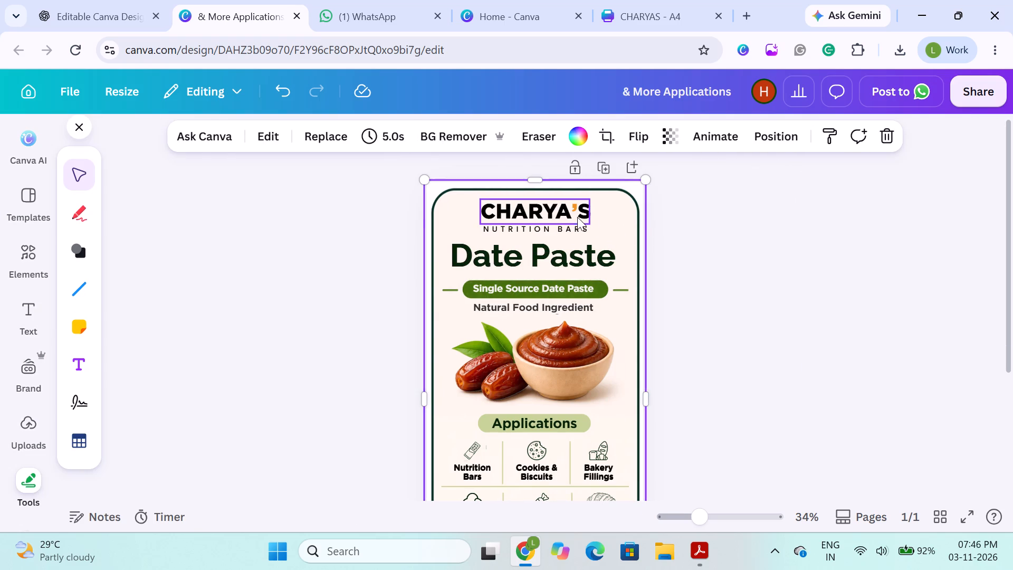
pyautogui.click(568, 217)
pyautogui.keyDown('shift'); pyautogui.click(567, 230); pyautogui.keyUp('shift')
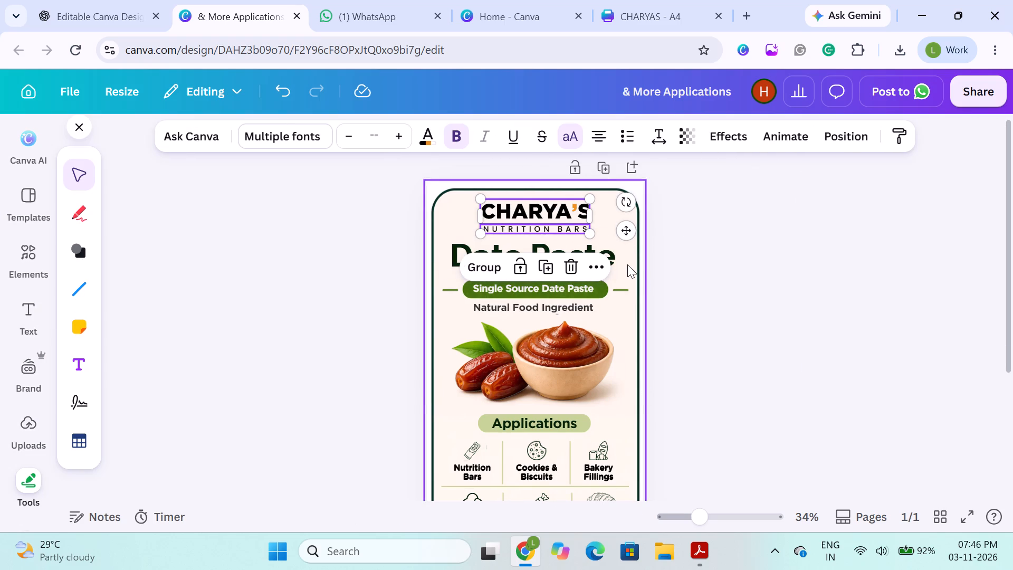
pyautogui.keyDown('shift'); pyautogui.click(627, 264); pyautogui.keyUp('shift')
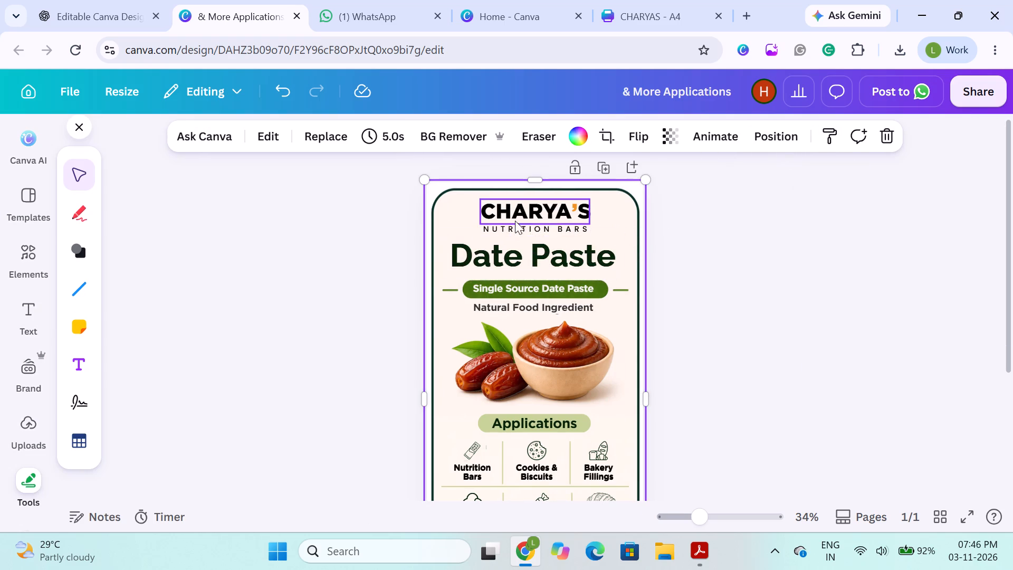
# Group the CHARYA'S text with the NUTRITION BARS text beneath it.
pyautogui.click(518, 216)
pyautogui.keyDown('shift'); pyautogui.click(521, 227); pyautogui.keyUp('shift')
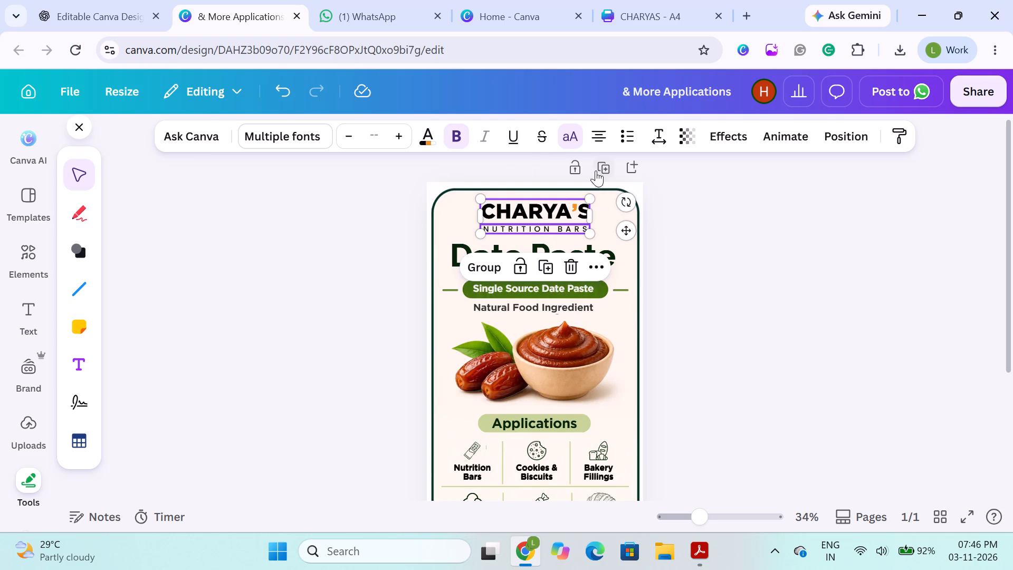
pyautogui.click(838, 135)
pyautogui.scroll(4, 144, 186)
pyautogui.click(138, 176)
pyautogui.scroll(4, 179, 259)
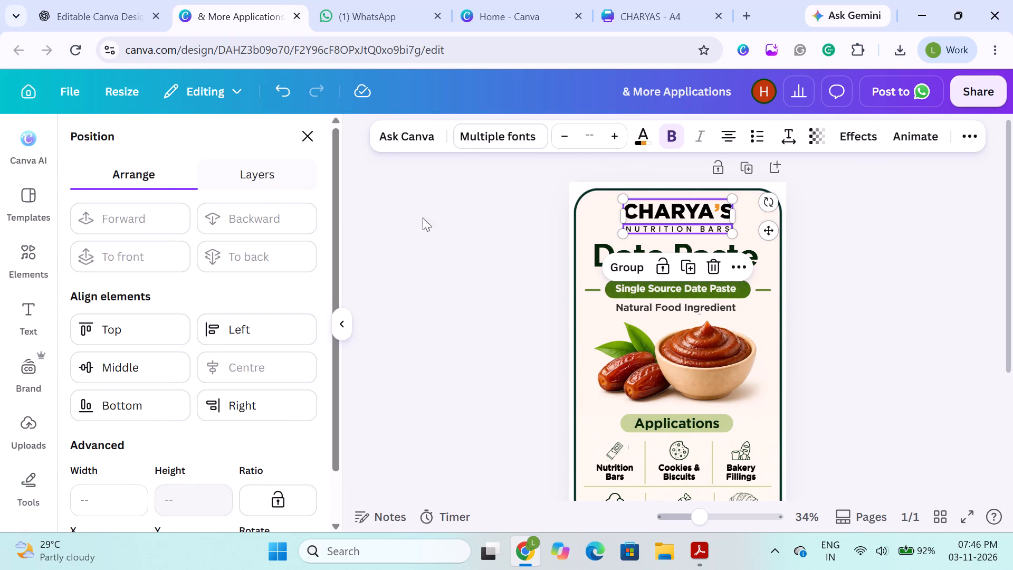
pyautogui.click(630, 271)
pyautogui.click(536, 259)
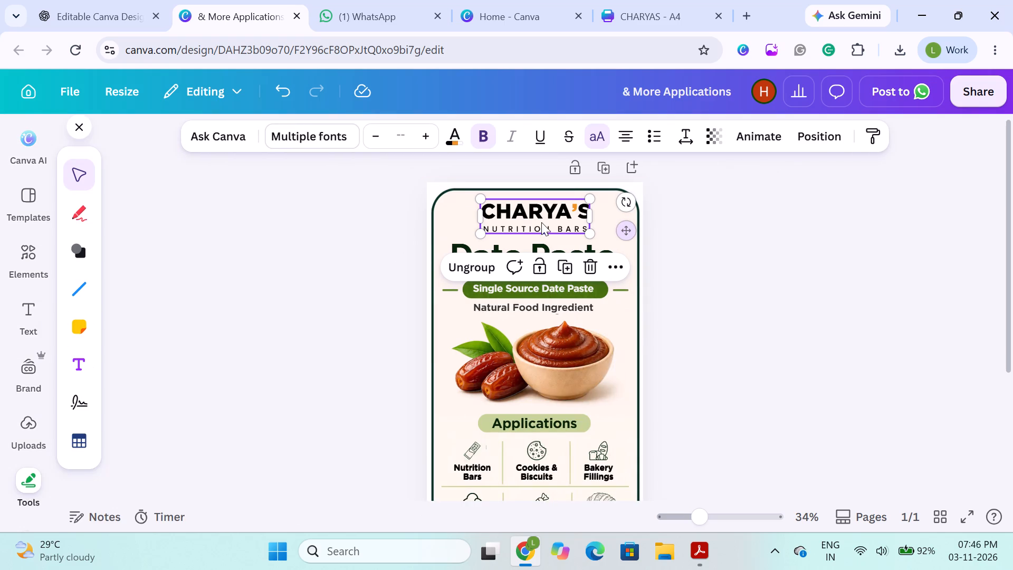
# Nudge the Date Paste heading so it sits centred on the label below the logo.
pyautogui.click(353, 224)
pyautogui.click(483, 228)
pyautogui.click(358, 229)
pyautogui.click(510, 220)
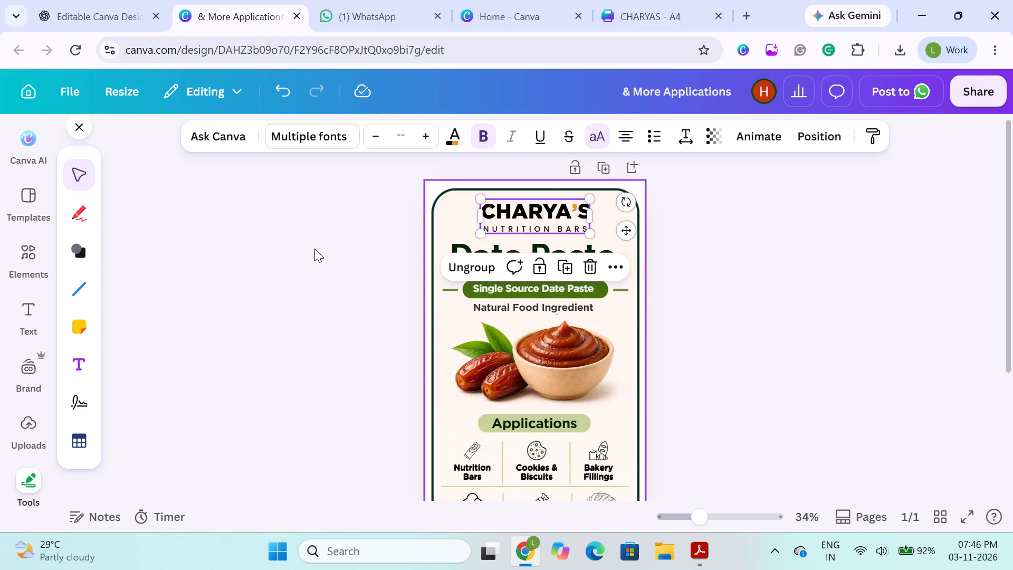
pyautogui.click(314, 249)
pyautogui.click(549, 267)
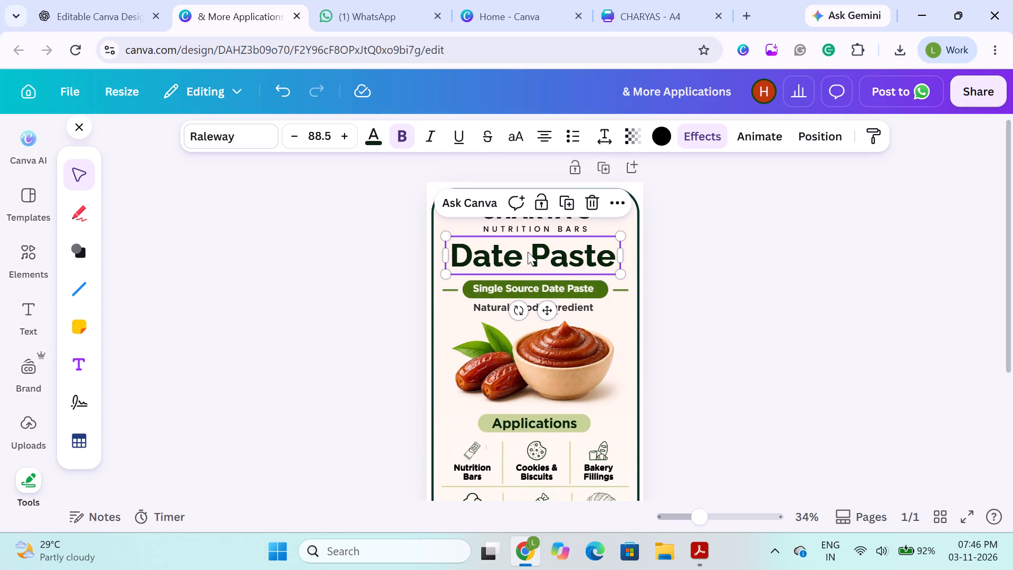
pyautogui.click(528, 252)
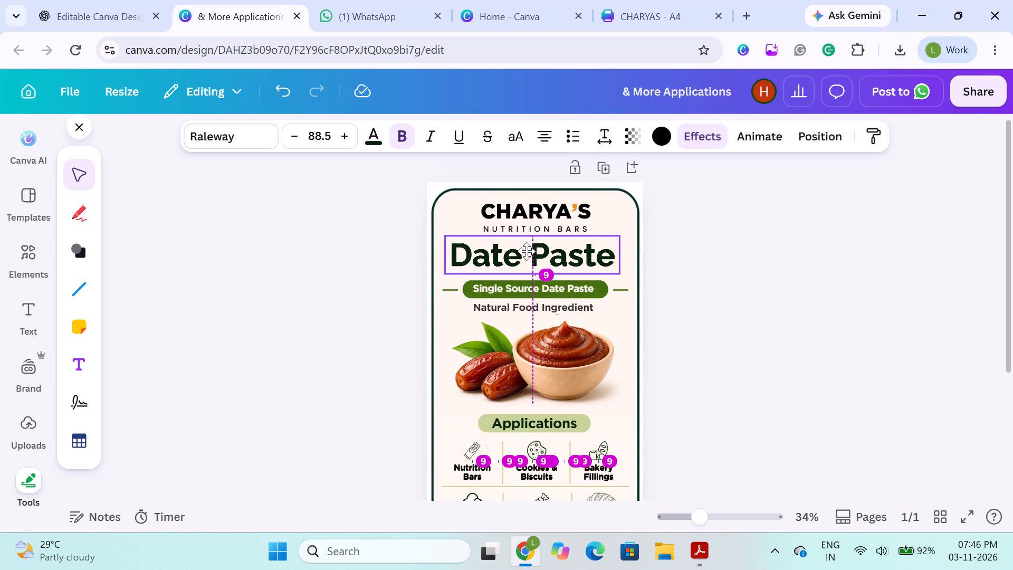
pyautogui.click(308, 296)
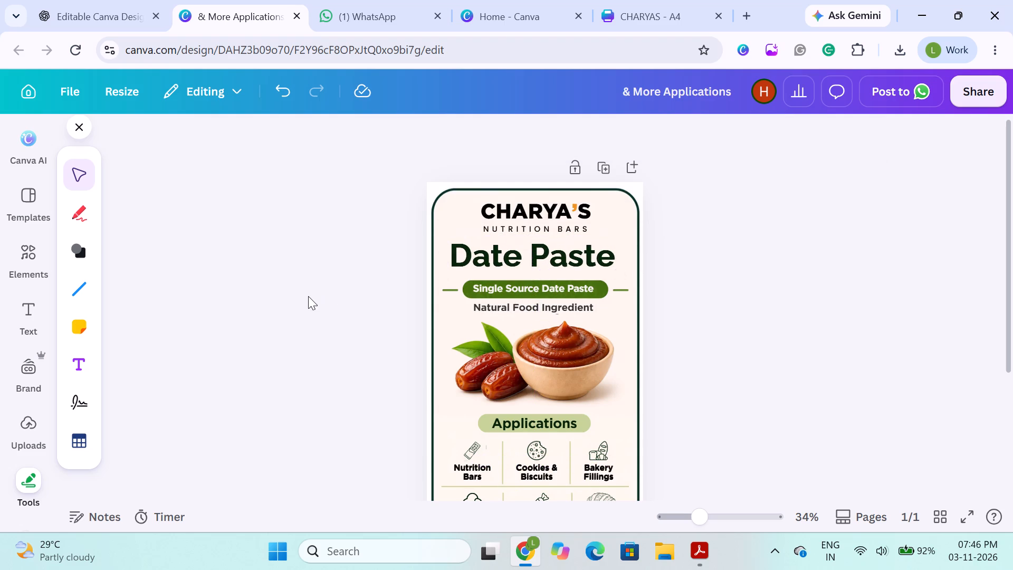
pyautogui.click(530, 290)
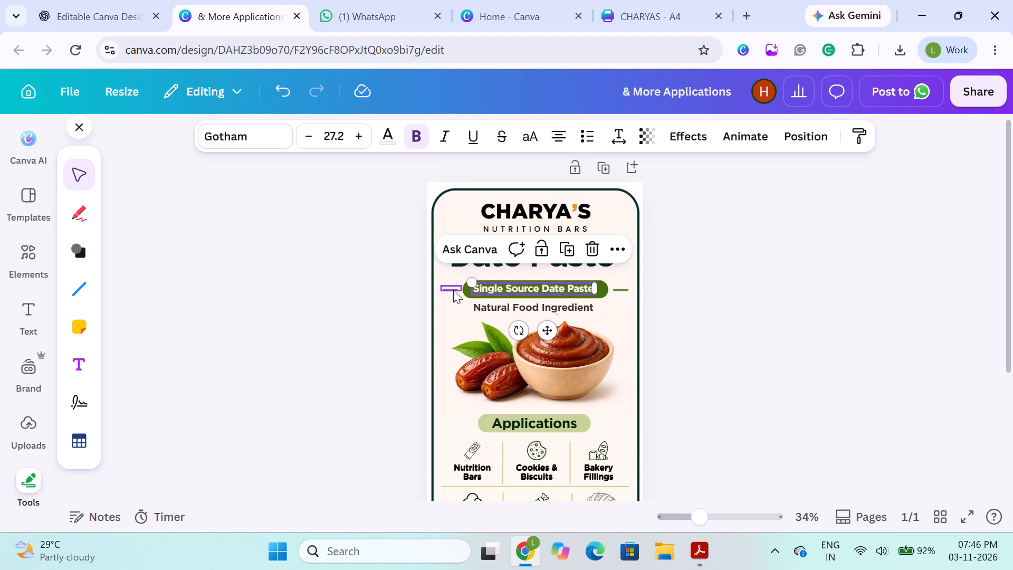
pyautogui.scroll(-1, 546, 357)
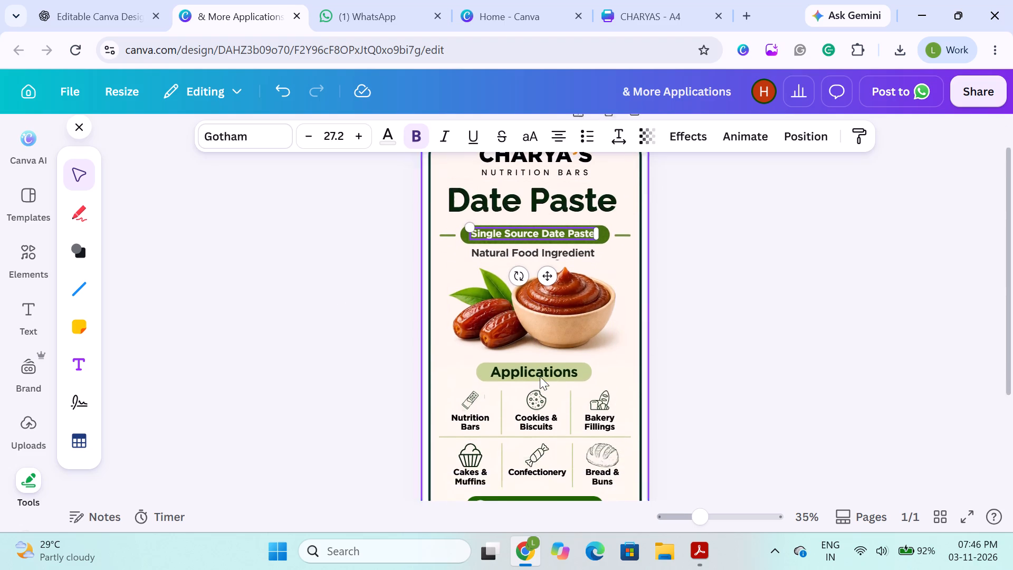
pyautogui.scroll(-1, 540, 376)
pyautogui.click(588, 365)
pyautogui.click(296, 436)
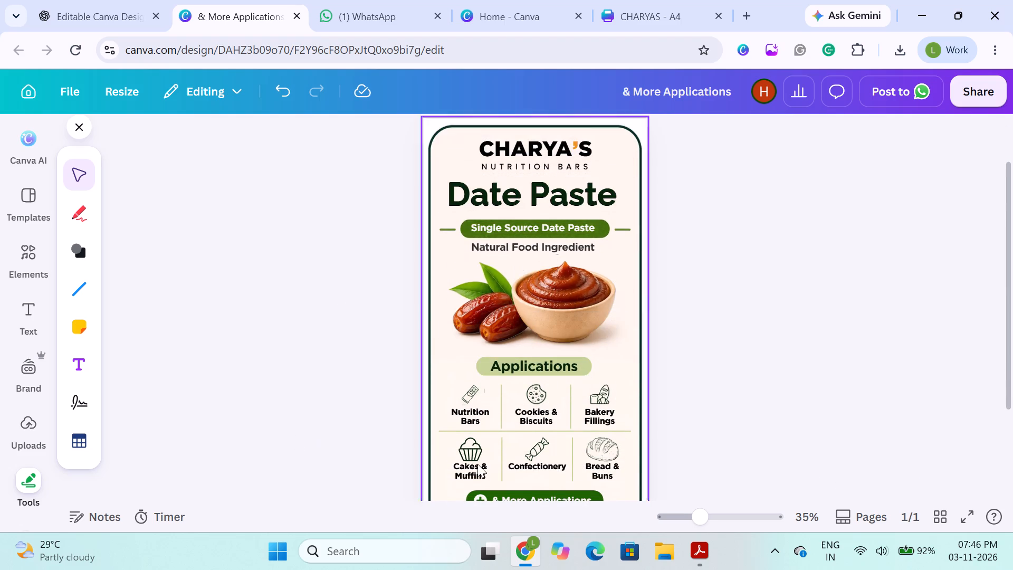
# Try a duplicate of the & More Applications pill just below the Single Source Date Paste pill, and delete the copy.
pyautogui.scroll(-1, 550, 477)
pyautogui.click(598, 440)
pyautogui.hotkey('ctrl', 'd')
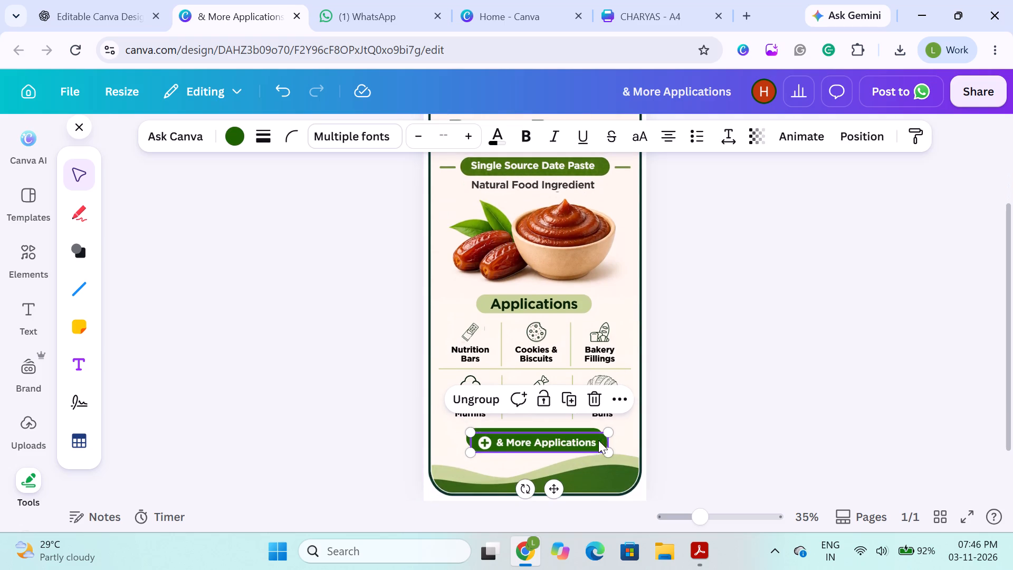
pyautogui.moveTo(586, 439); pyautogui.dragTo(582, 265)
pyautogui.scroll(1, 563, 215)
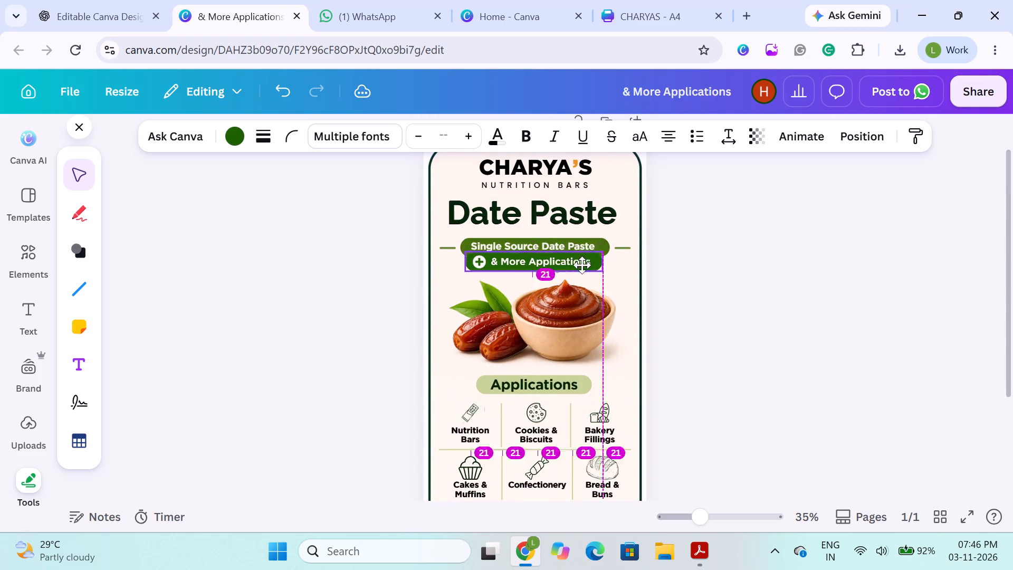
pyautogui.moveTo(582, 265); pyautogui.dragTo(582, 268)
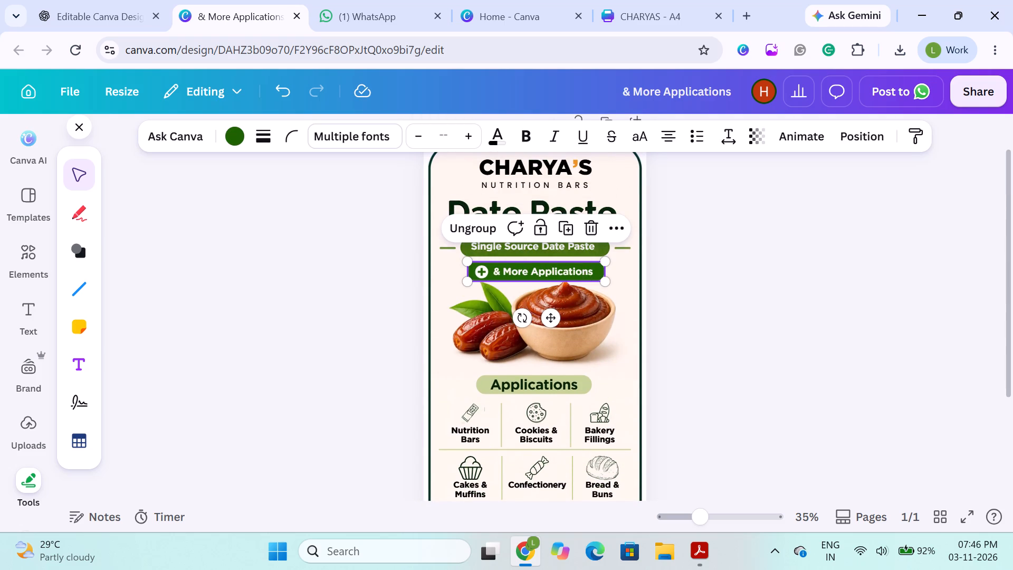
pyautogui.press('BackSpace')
# Add a square shape, stretch it into a bar about 568 by 82, and place it over the date bowl image below the Single Source Date Paste pill.
pyautogui.click(601, 253)
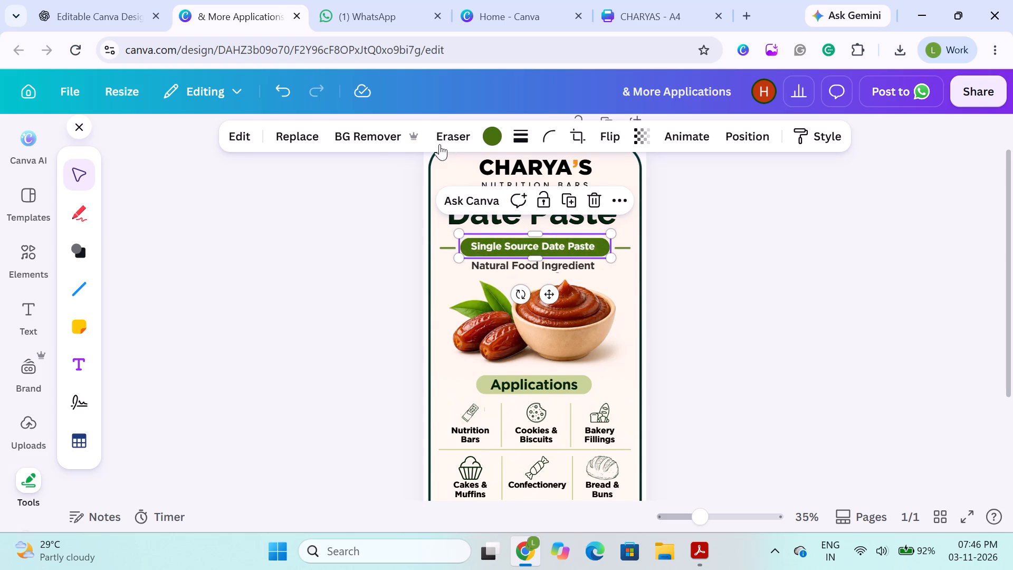
pyautogui.click(78, 256)
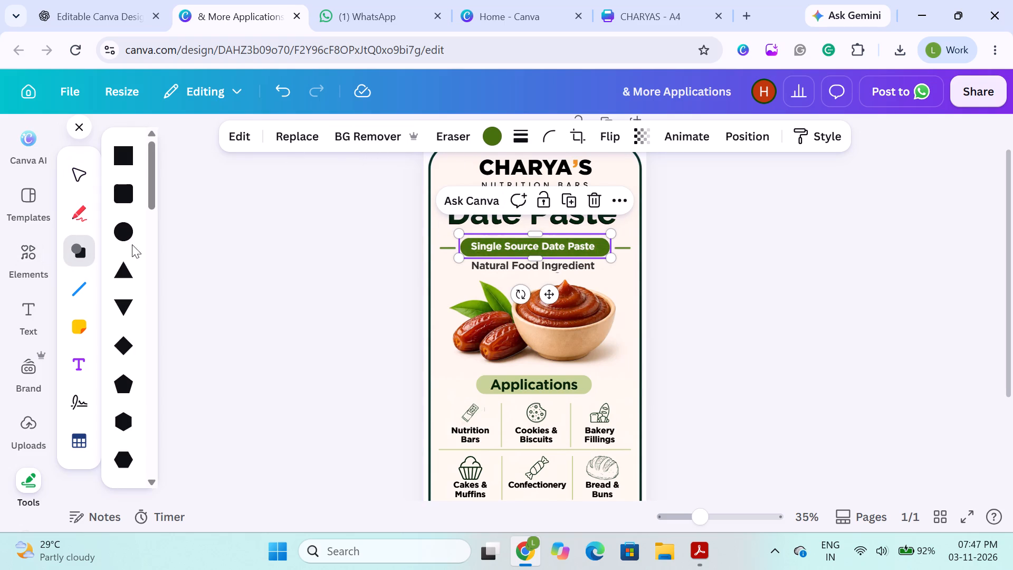
pyautogui.click(125, 189)
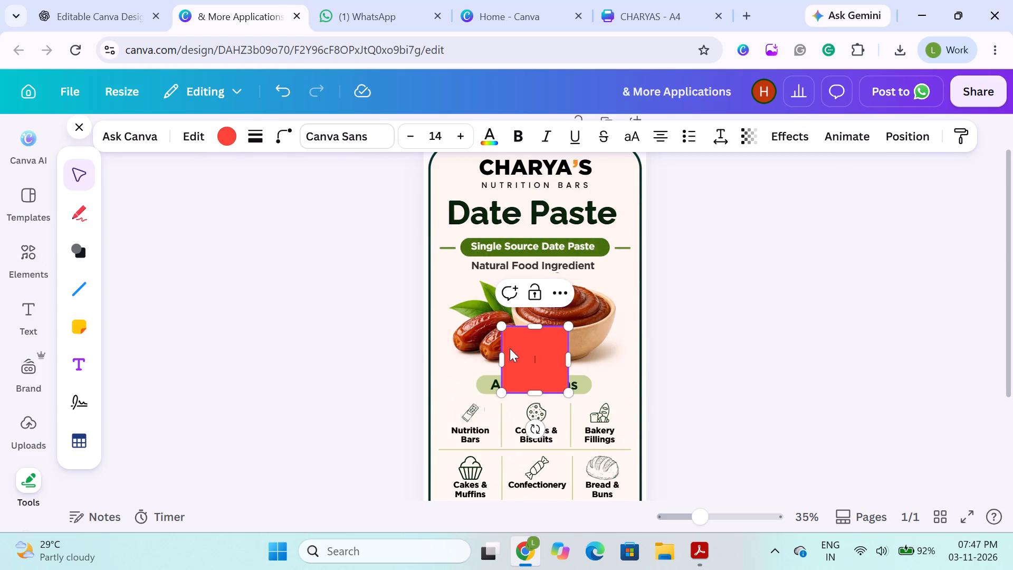
pyautogui.moveTo(502, 355); pyautogui.dragTo(464, 365)
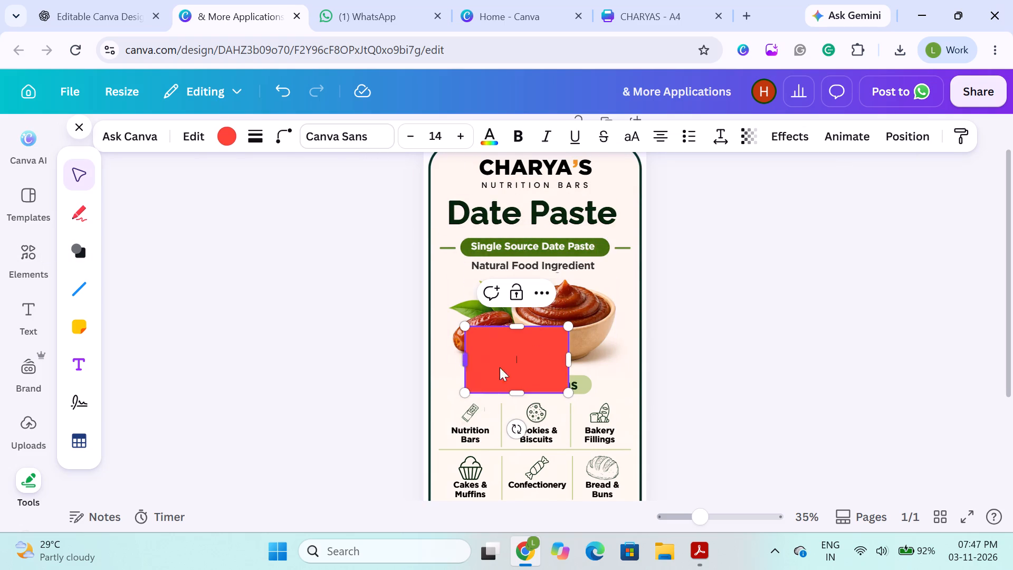
pyautogui.moveTo(576, 359); pyautogui.dragTo(584, 359)
pyautogui.hotkey('ctrl', 'z')
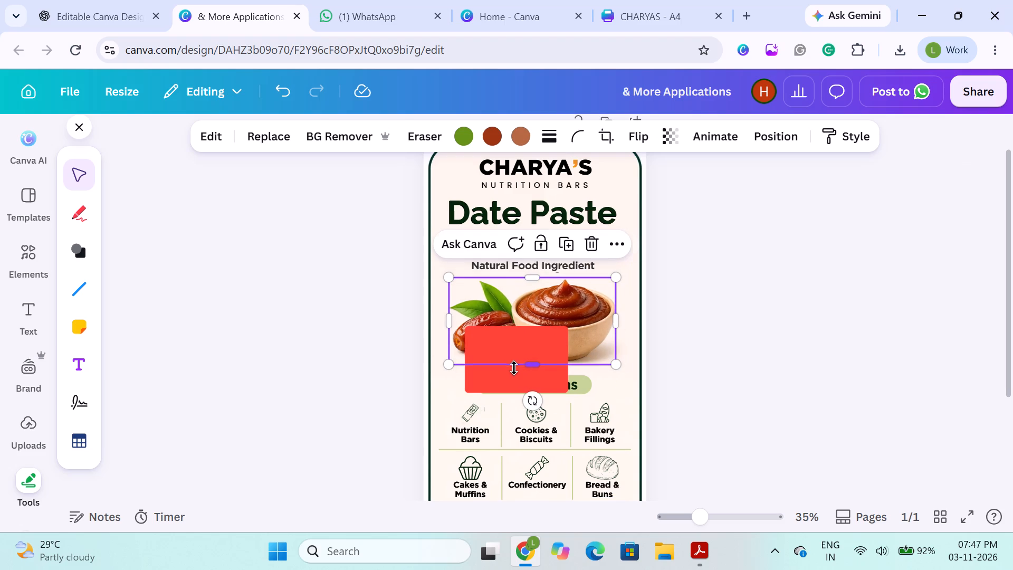
pyautogui.click(520, 376)
pyautogui.moveTo(569, 361); pyautogui.dragTo(623, 361)
pyautogui.moveTo(556, 364); pyautogui.dragTo(553, 330)
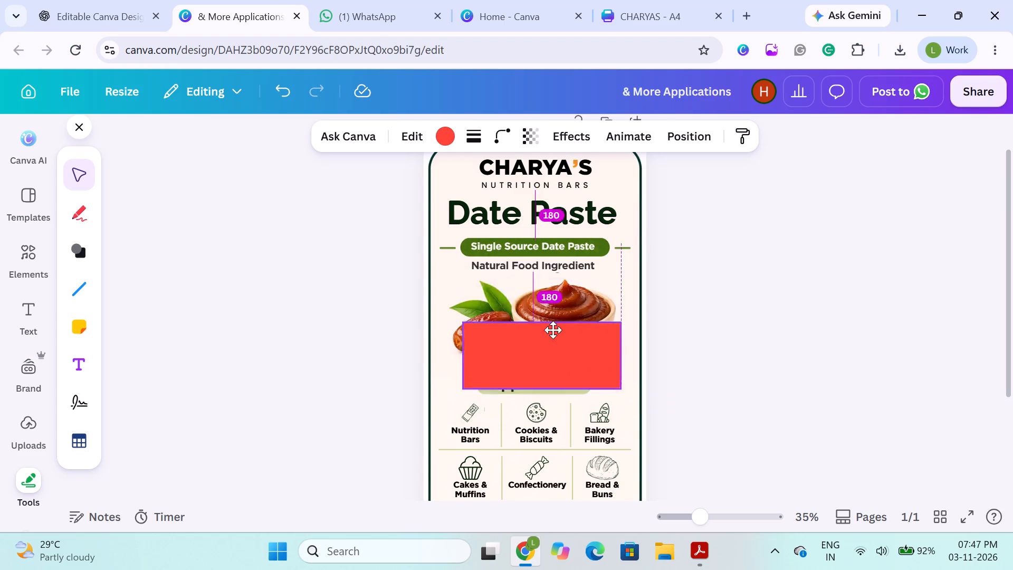
pyautogui.moveTo(553, 330); pyautogui.dragTo(553, 314)
pyautogui.moveTo(538, 271); pyautogui.dragTo(544, 329)
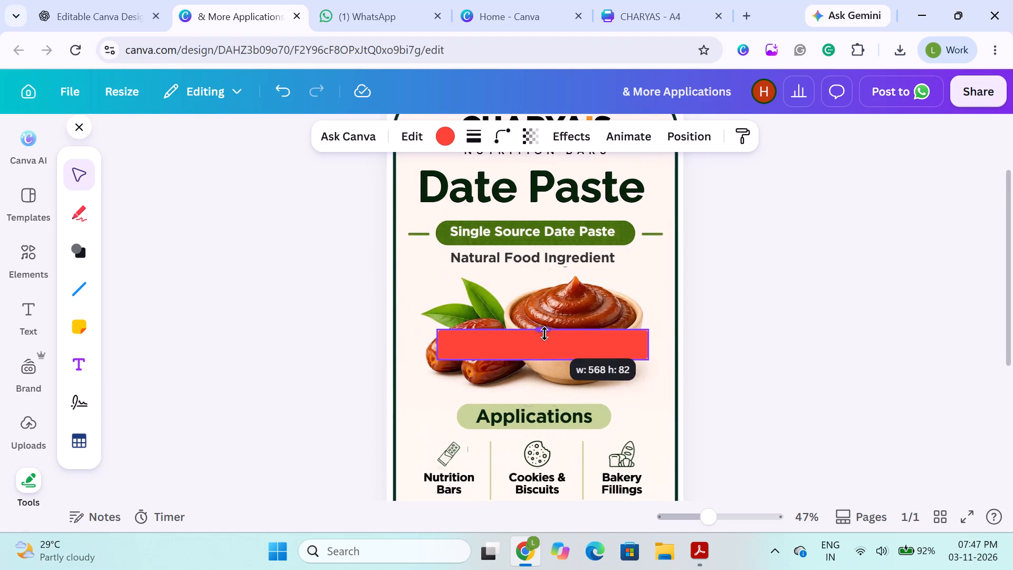
pyautogui.moveTo(549, 347); pyautogui.dragTo(544, 320)
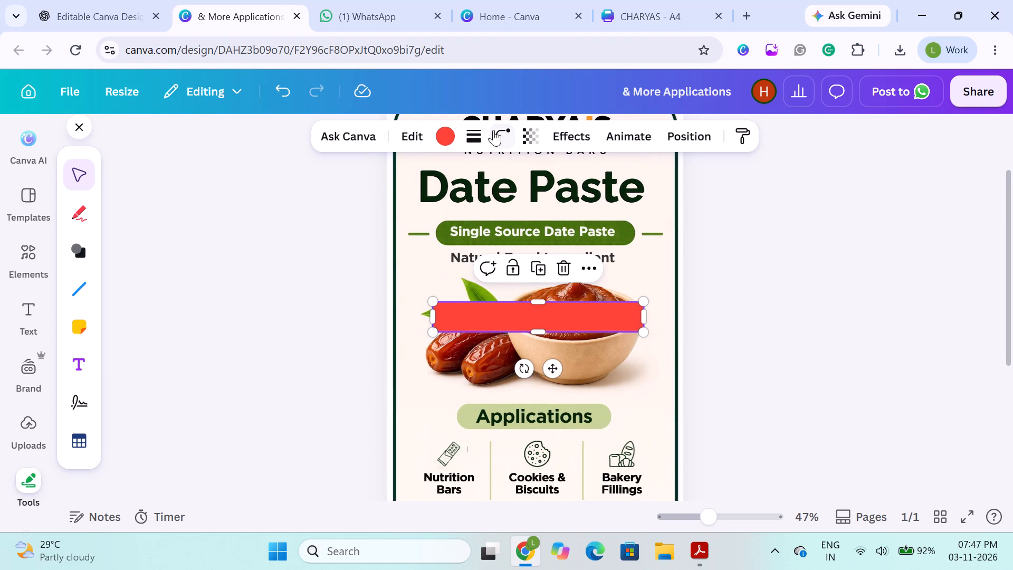
# Round the red bar's corners into a pill shape.
pyautogui.click(493, 130)
pyautogui.moveTo(434, 197); pyautogui.dragTo(461, 207)
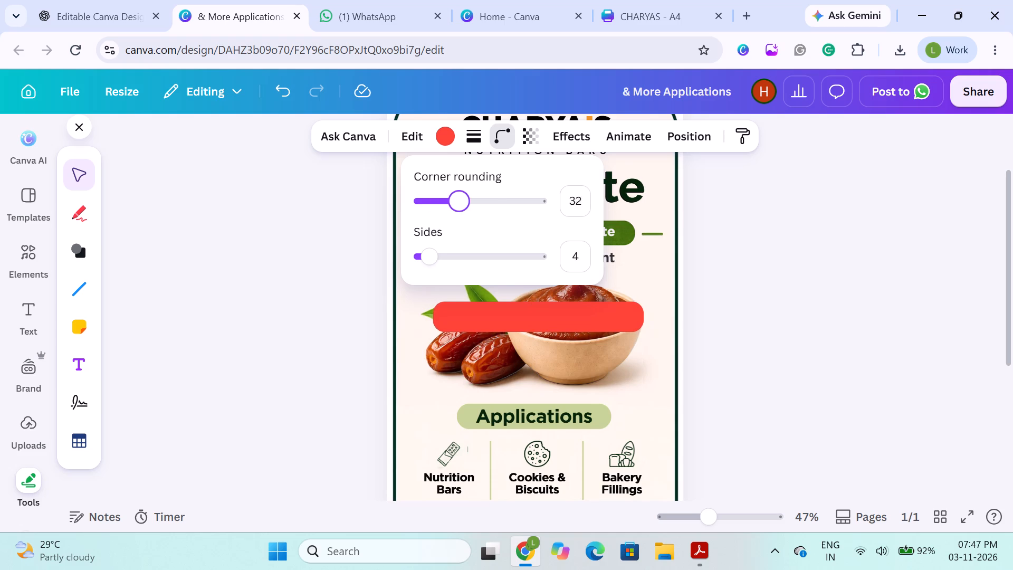
pyautogui.moveTo(461, 207); pyautogui.dragTo(488, 212)
pyautogui.click(305, 240)
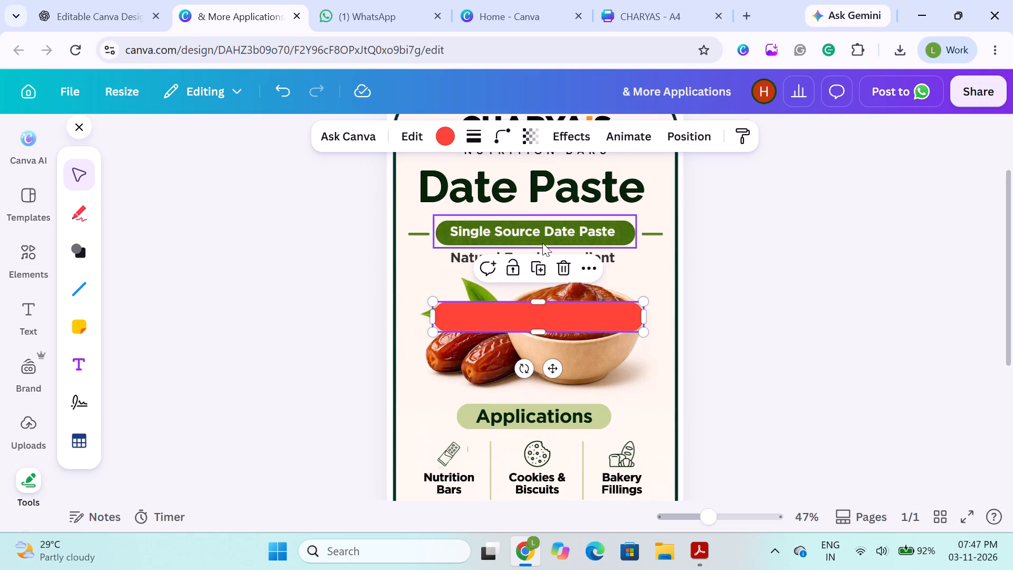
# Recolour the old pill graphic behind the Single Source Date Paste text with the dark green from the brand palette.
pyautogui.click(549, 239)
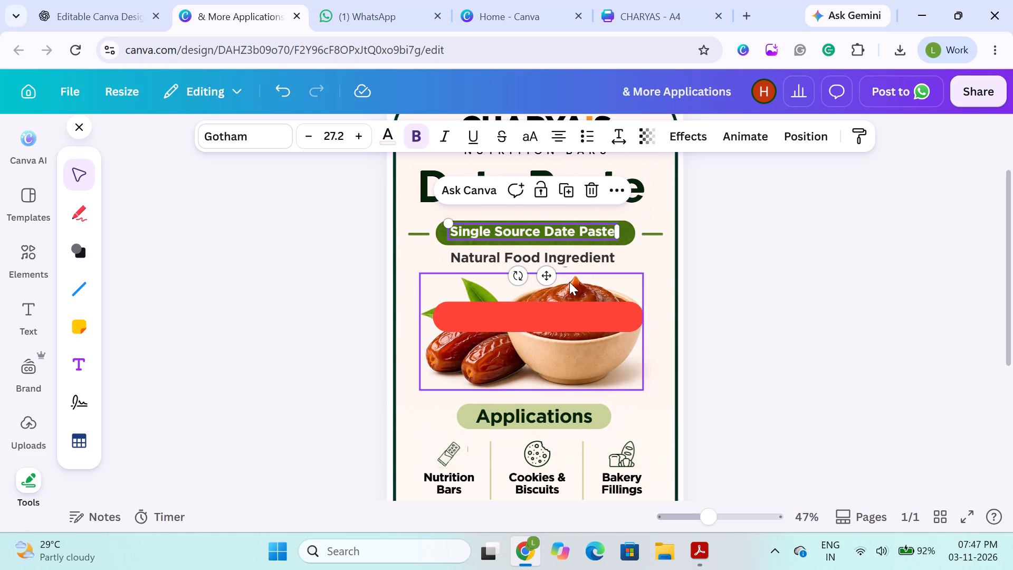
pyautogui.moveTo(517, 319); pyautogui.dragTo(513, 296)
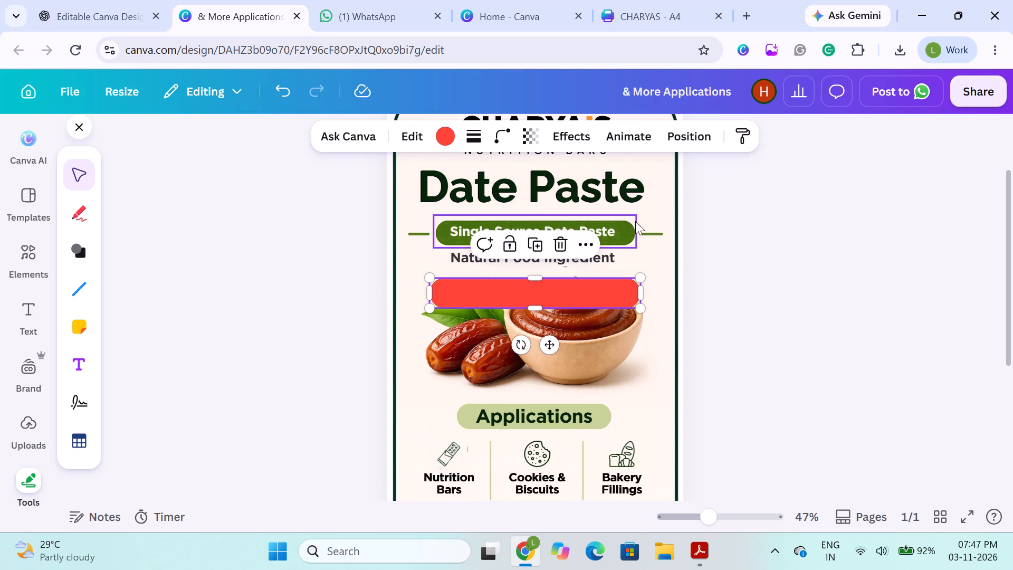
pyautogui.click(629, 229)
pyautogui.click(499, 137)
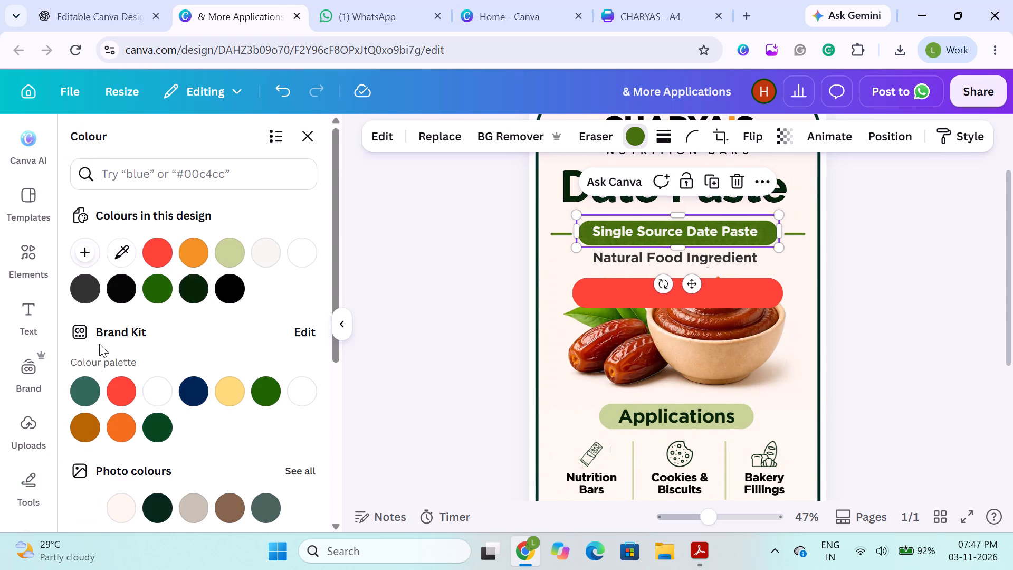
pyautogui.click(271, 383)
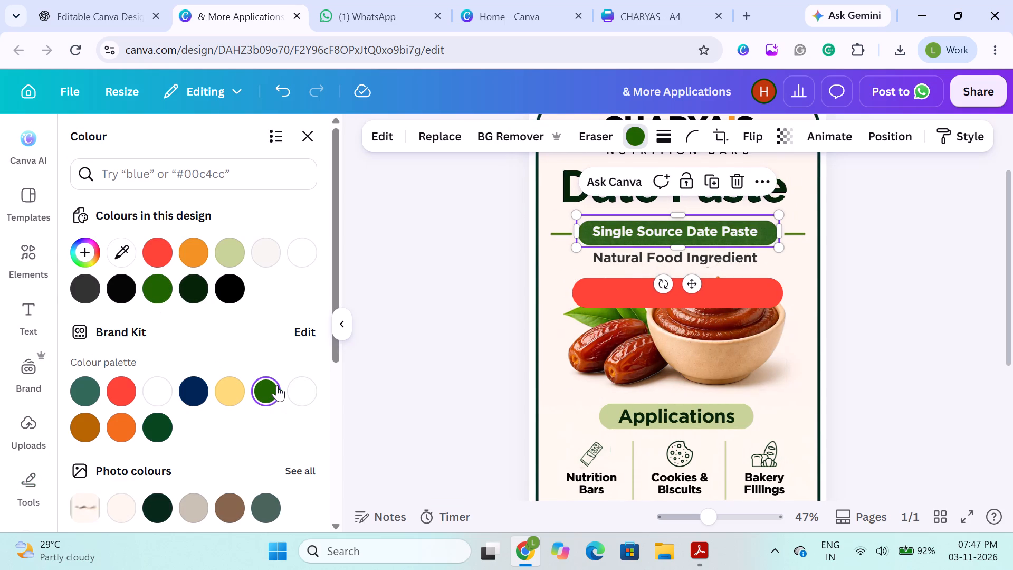
# Fill the red pill shape over the date bowl image with dark green #1f6301.
pyautogui.click(618, 302)
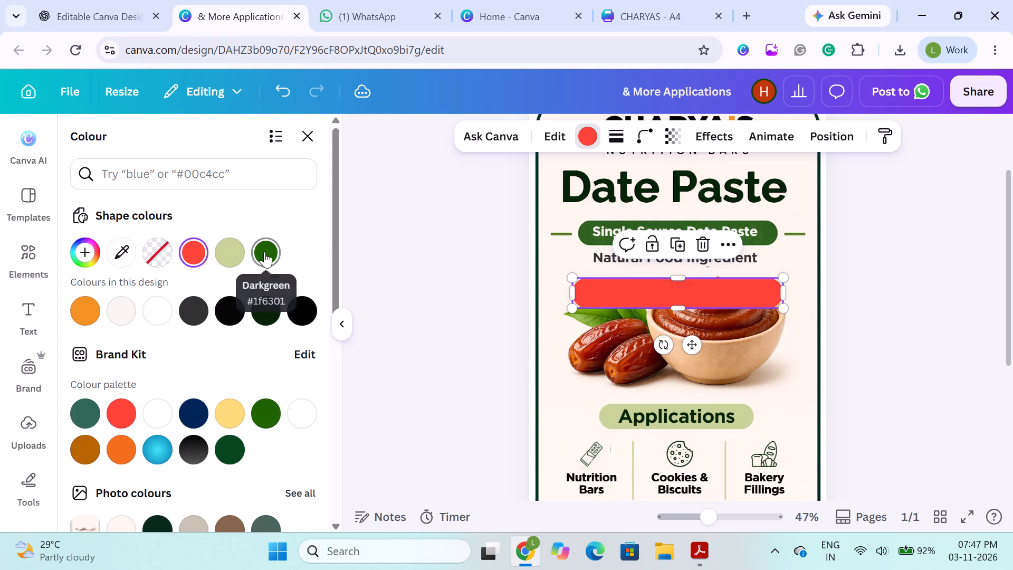
pyautogui.click(264, 252)
pyautogui.click(435, 244)
# Place the new green pill over the Single Source Date Paste pill and resize it to about 544 by 74 to match.
pyautogui.moveTo(546, 294); pyautogui.dragTo(548, 234)
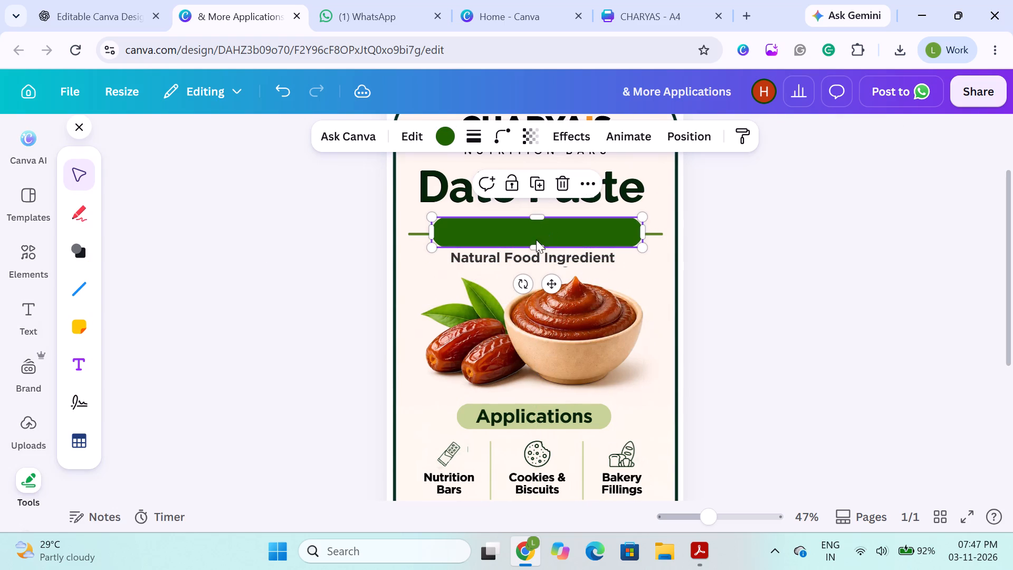
pyautogui.moveTo(537, 220); pyautogui.dragTo(537, 225)
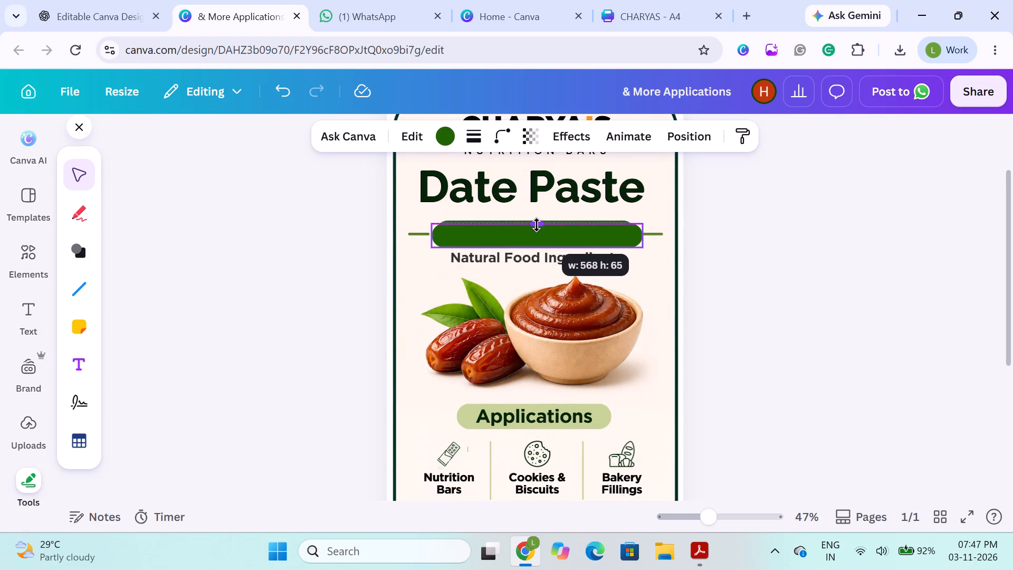
pyautogui.moveTo(537, 225); pyautogui.dragTo(537, 225)
pyautogui.moveTo(538, 238); pyautogui.dragTo(536, 235)
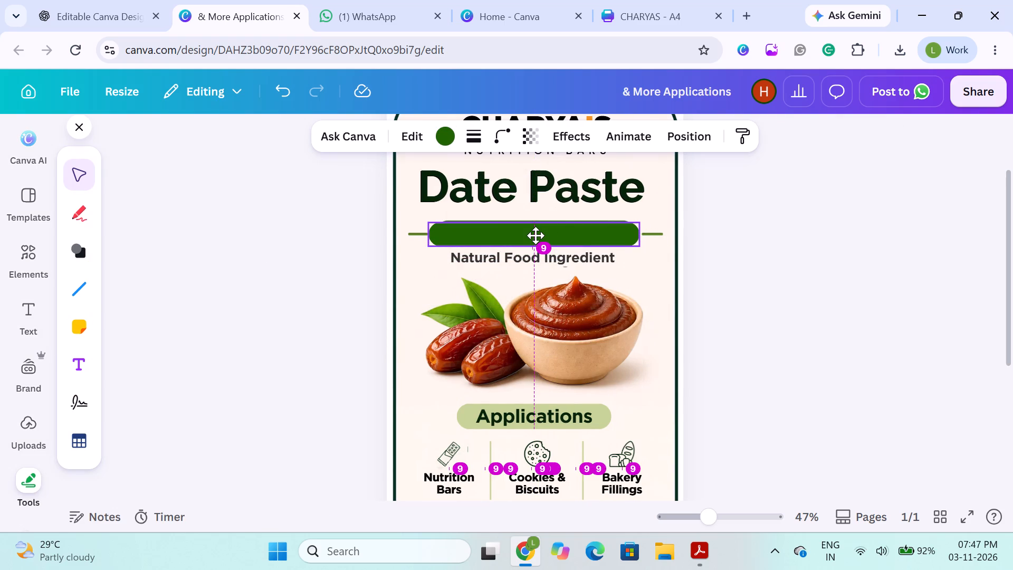
pyautogui.moveTo(536, 235); pyautogui.dragTo(536, 233)
pyautogui.click(541, 242)
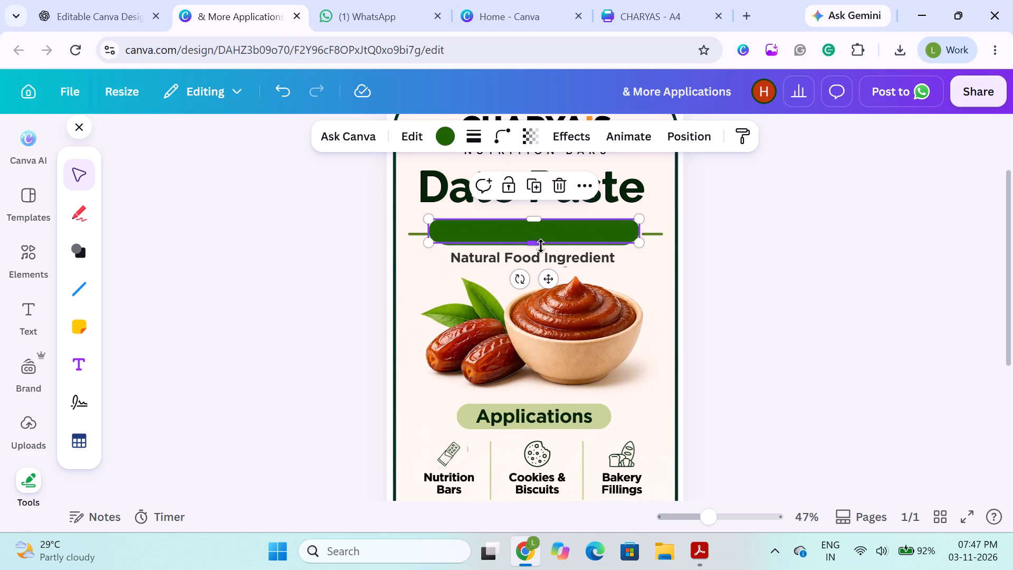
pyautogui.moveTo(639, 233); pyautogui.dragTo(630, 233)
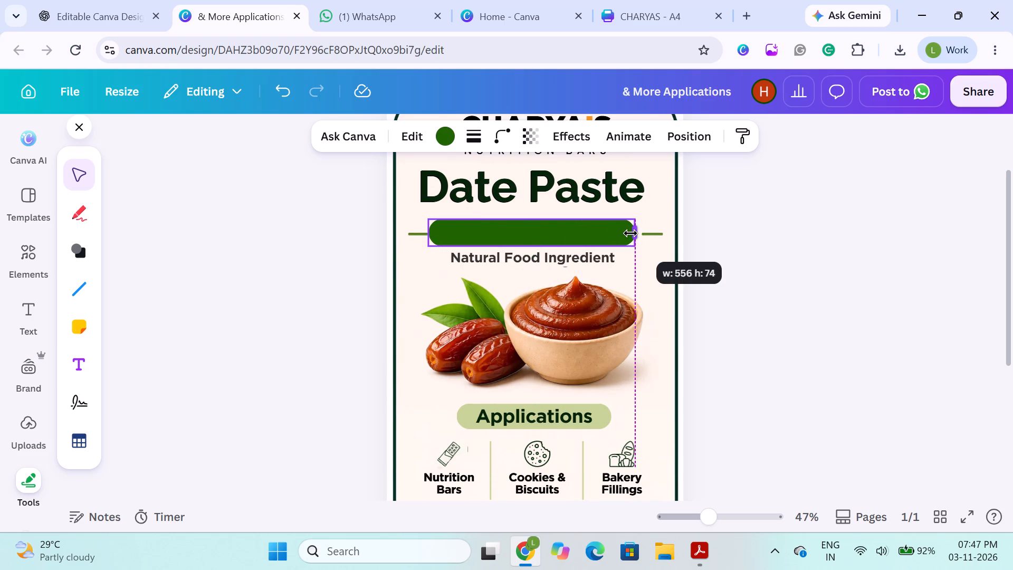
pyautogui.moveTo(630, 233); pyautogui.dragTo(634, 233)
pyautogui.click(434, 231)
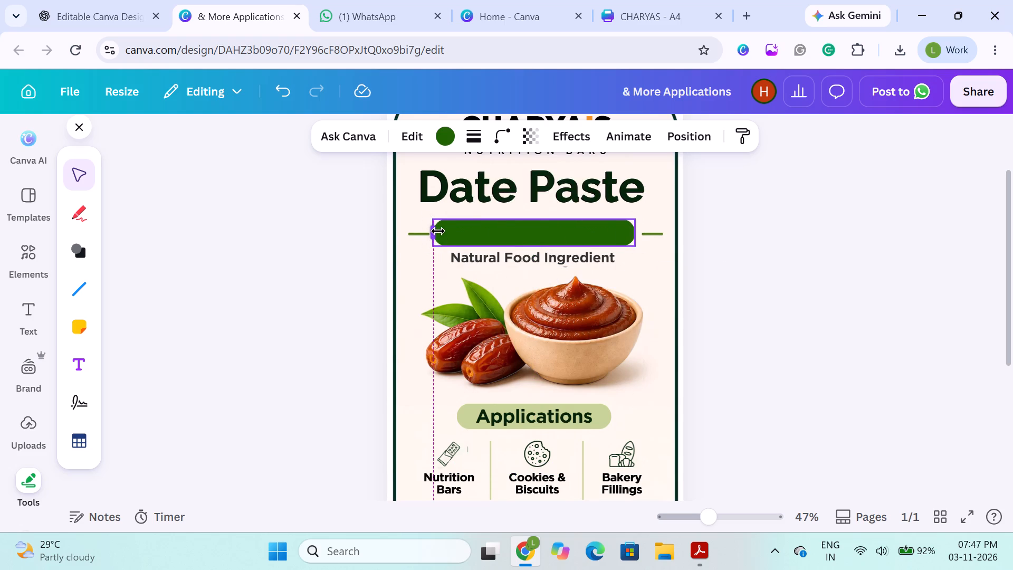
pyautogui.click(335, 252)
pyautogui.click(490, 241)
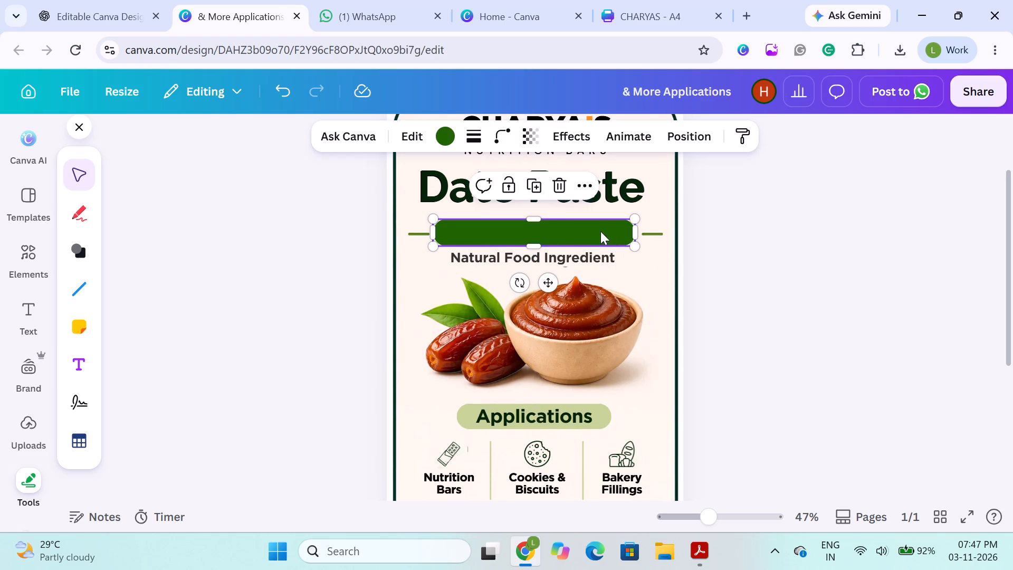
# Shift the new green pill down off the Single Source Date Paste line and delete the old pill graphic behind the text.
pyautogui.moveTo(586, 224); pyautogui.dragTo(591, 248)
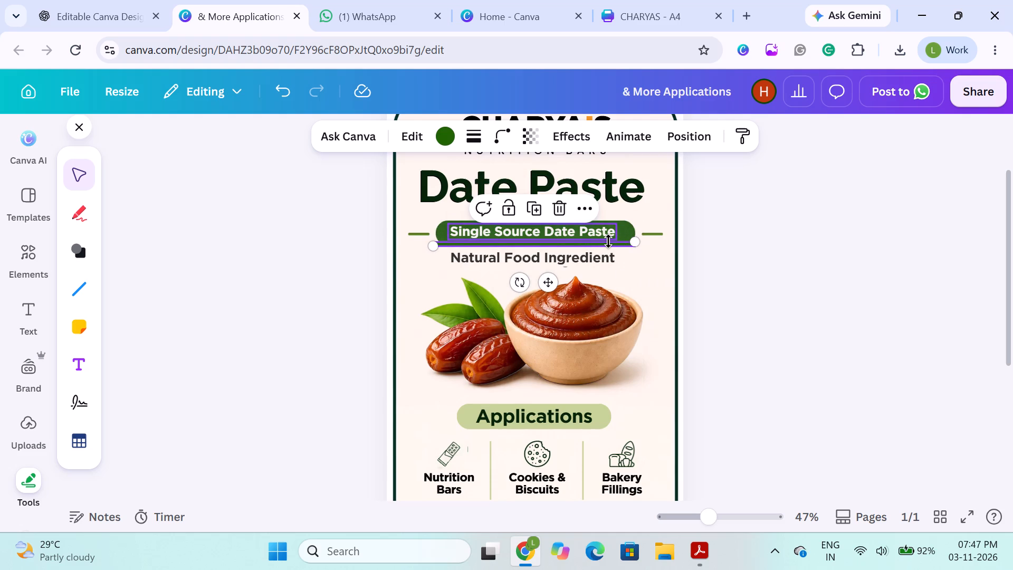
pyautogui.hotkey('ctrl', 'z')
pyautogui.moveTo(516, 233); pyautogui.dragTo(520, 258)
pyautogui.click(625, 231)
pyautogui.press('BackSpace')
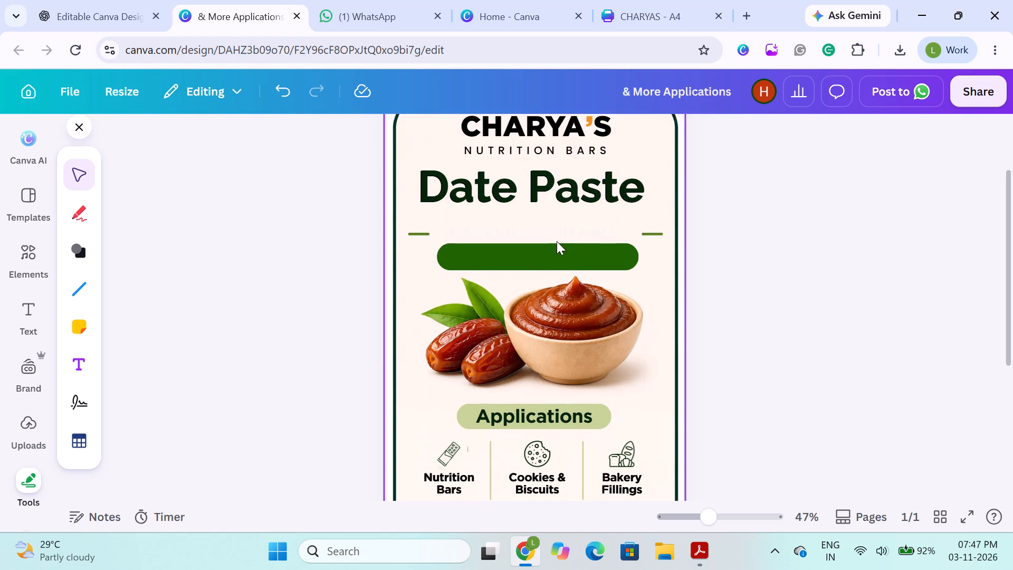
pyautogui.hotkey('ctrl', 'z')
pyautogui.click(528, 227)
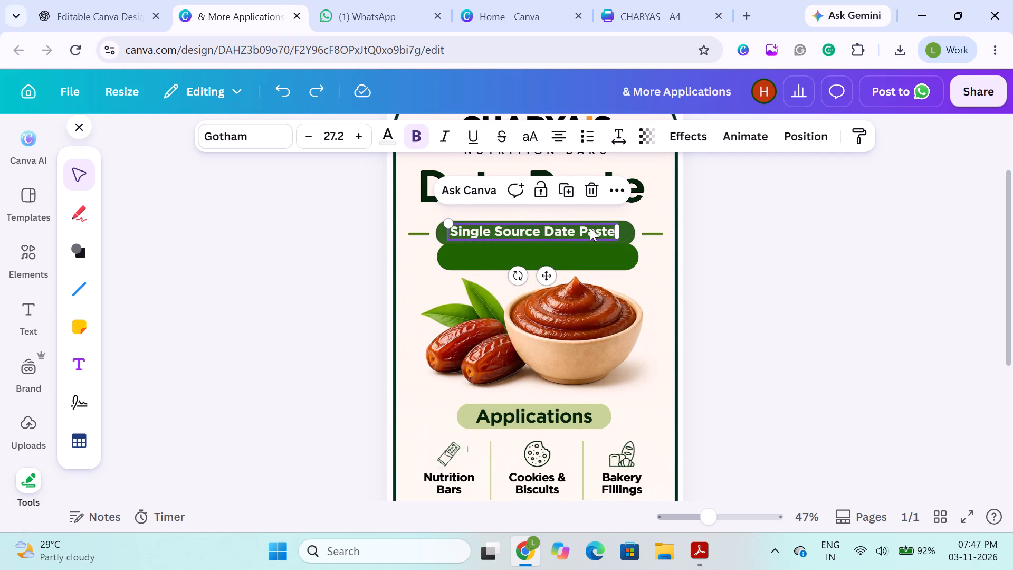
pyautogui.click(630, 229)
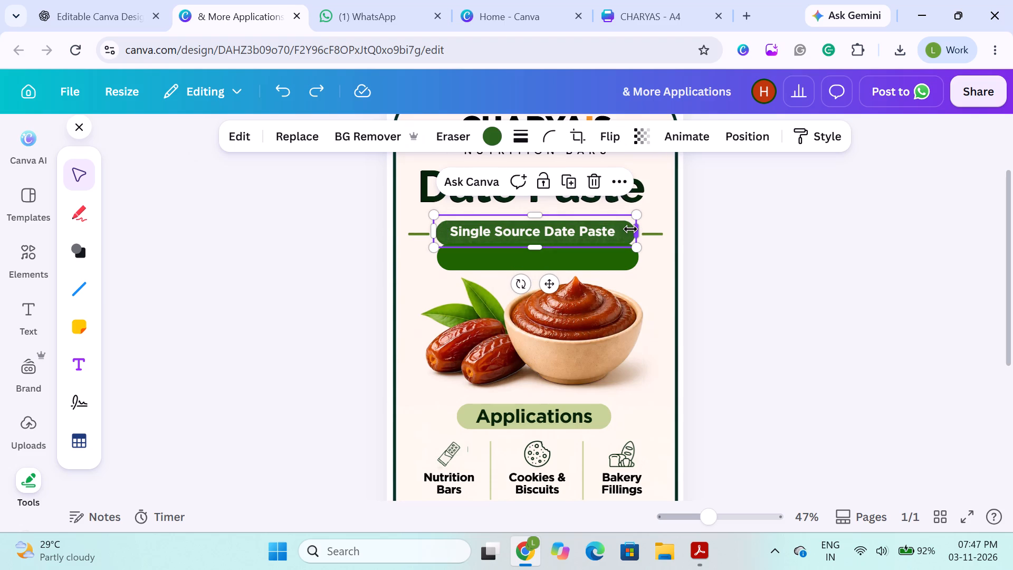
pyautogui.press('BackSpace')
# Place the new green pill between the two side dashes and send it to the back behind the Single Source Date Paste text.
pyautogui.moveTo(515, 259); pyautogui.dragTo(516, 236)
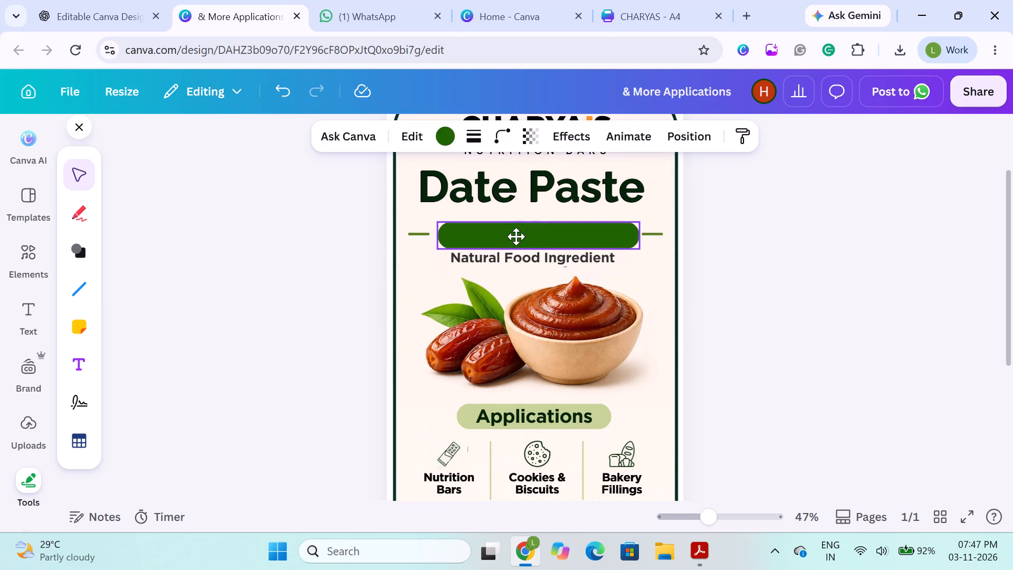
pyautogui.moveTo(516, 236); pyautogui.dragTo(516, 235)
pyautogui.click(684, 131)
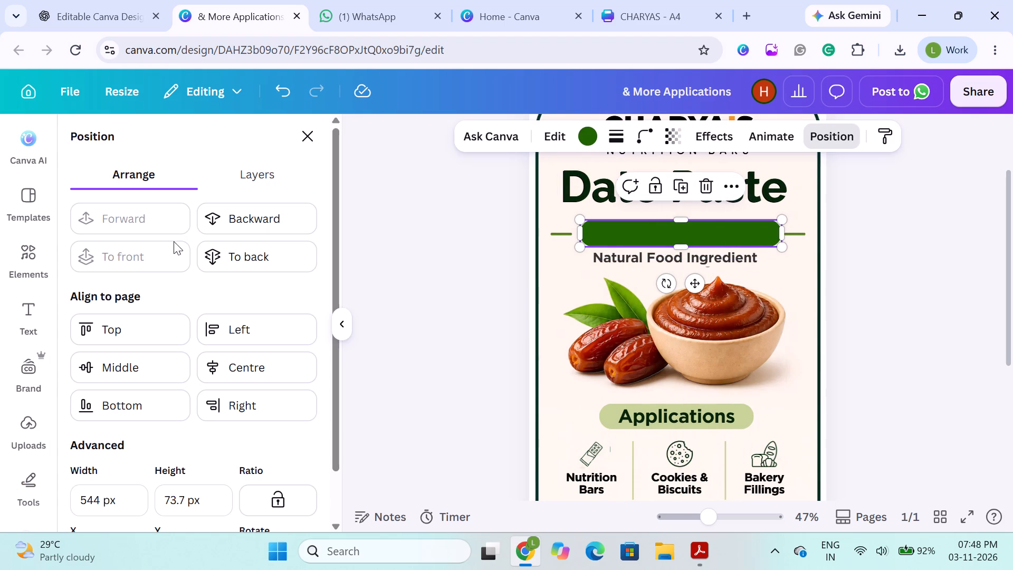
pyautogui.click(225, 250)
pyautogui.click(405, 253)
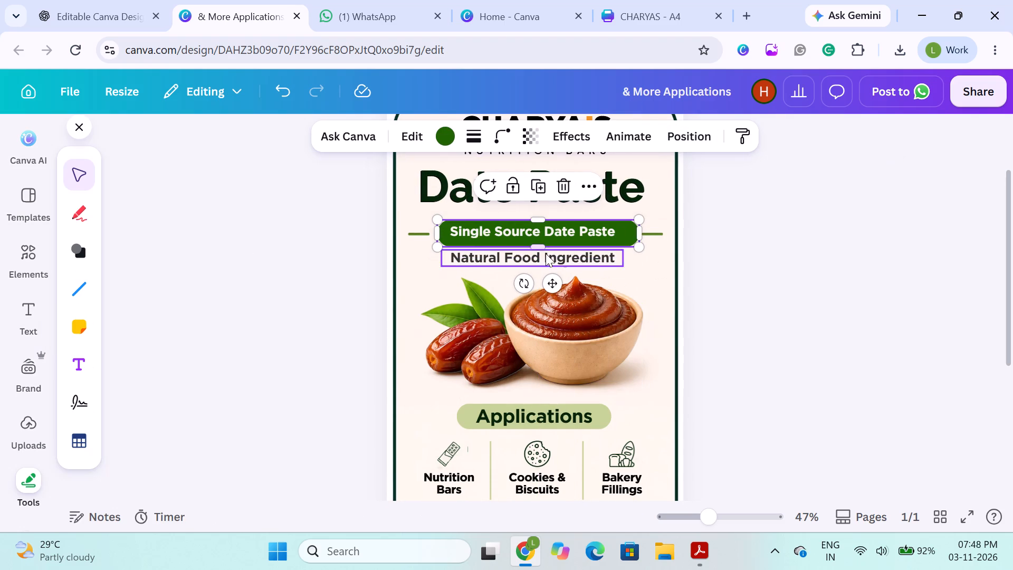
# Narrow the green pill from both ends to about 499 by 74 around the Single Source Date Paste text.
pyautogui.moveTo(641, 232); pyautogui.dragTo(639, 232)
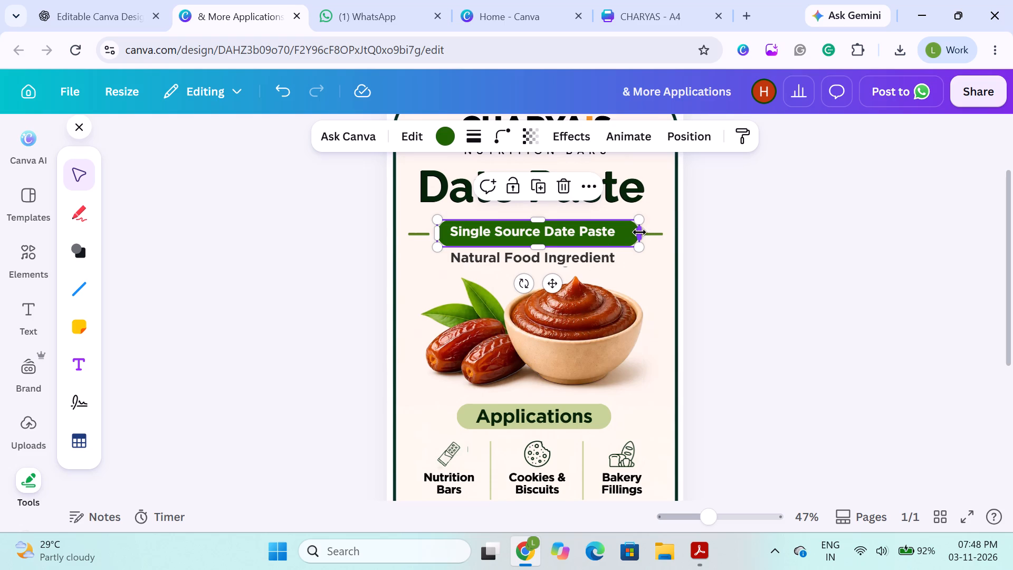
pyautogui.moveTo(639, 232); pyautogui.dragTo(632, 234)
pyautogui.click(434, 237)
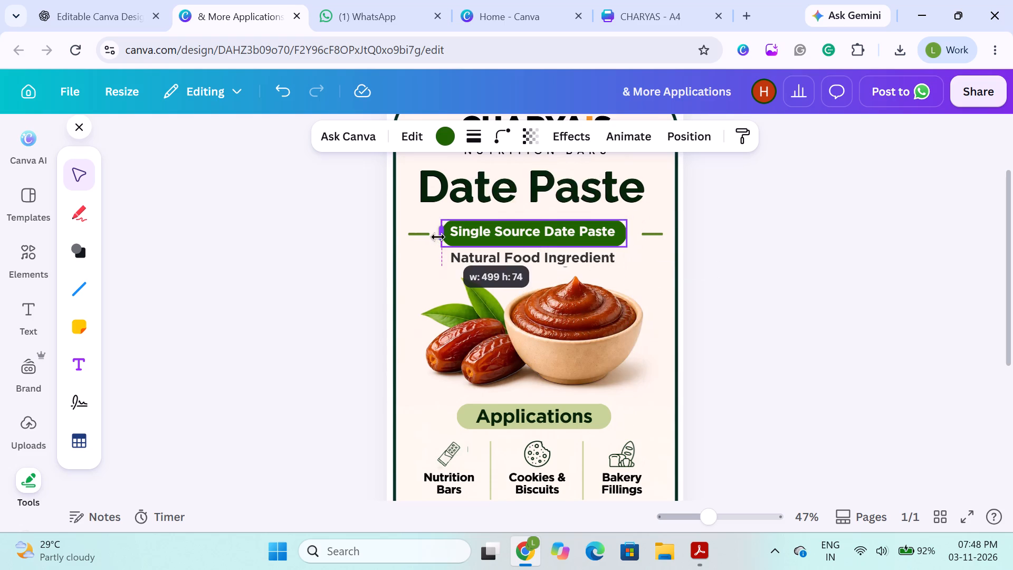
# Align the Single Source Date Paste text and the green pill to each other's centre and middle, and group them.
pyautogui.click(537, 229)
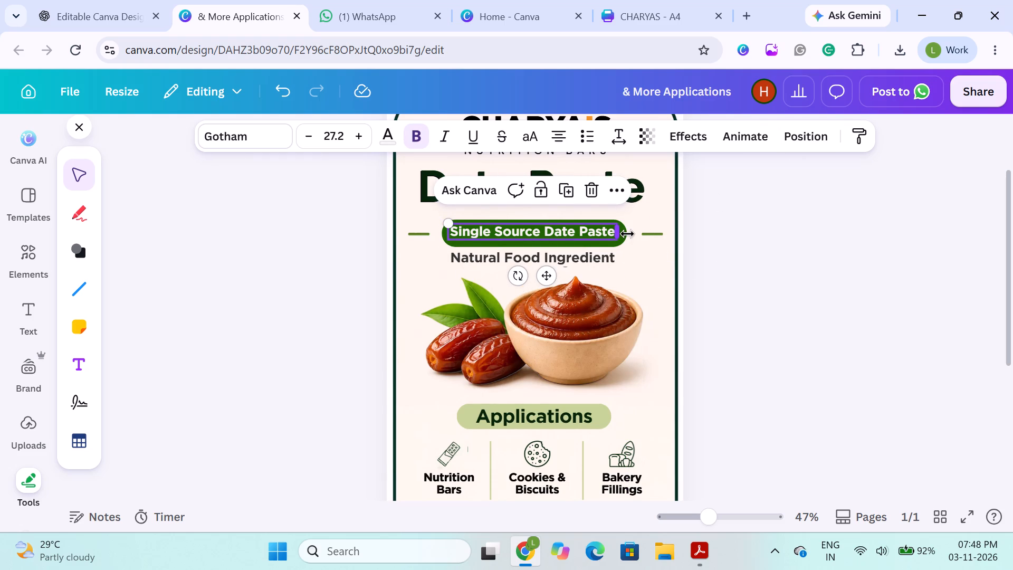
pyautogui.keyDown('shift'); pyautogui.click(606, 243); pyautogui.keyUp('shift')
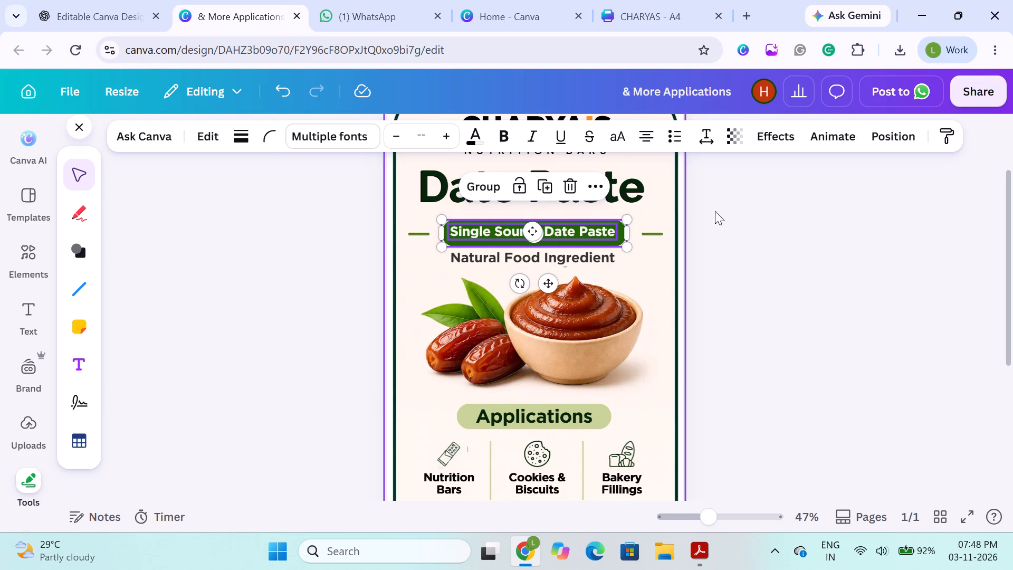
pyautogui.click(873, 136)
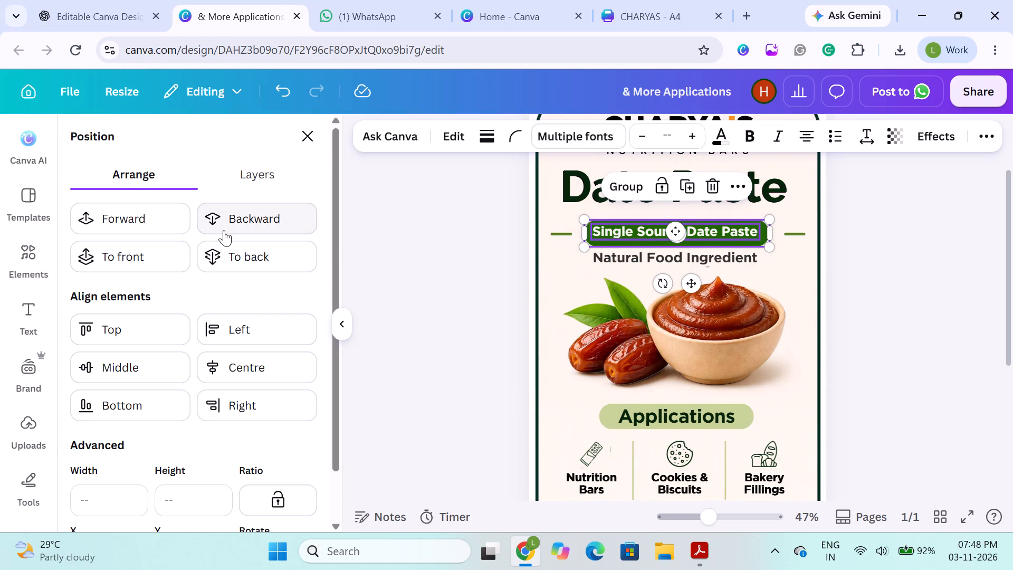
pyautogui.click(224, 356)
pyautogui.click(135, 373)
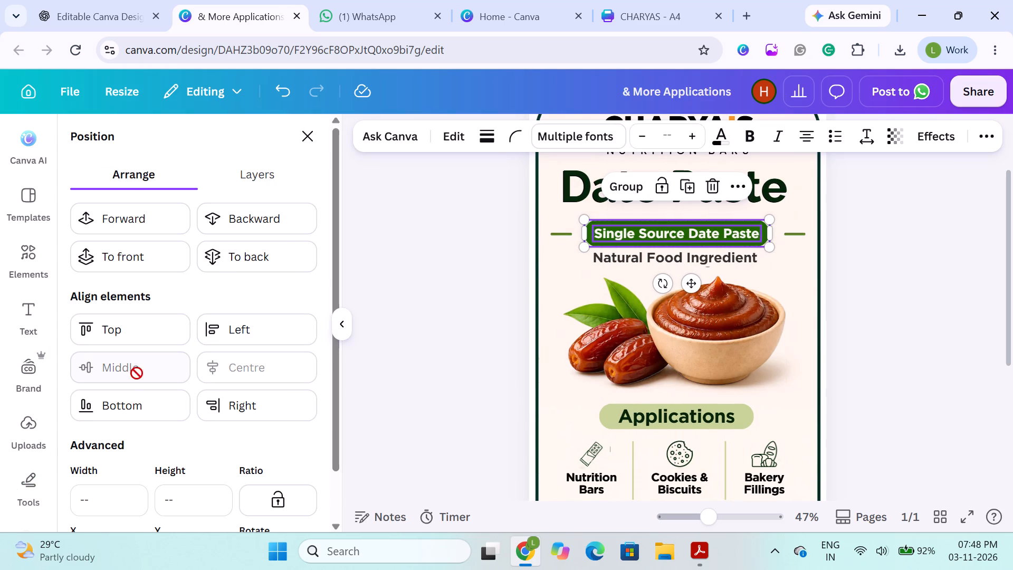
pyautogui.click(632, 195)
pyautogui.click(355, 291)
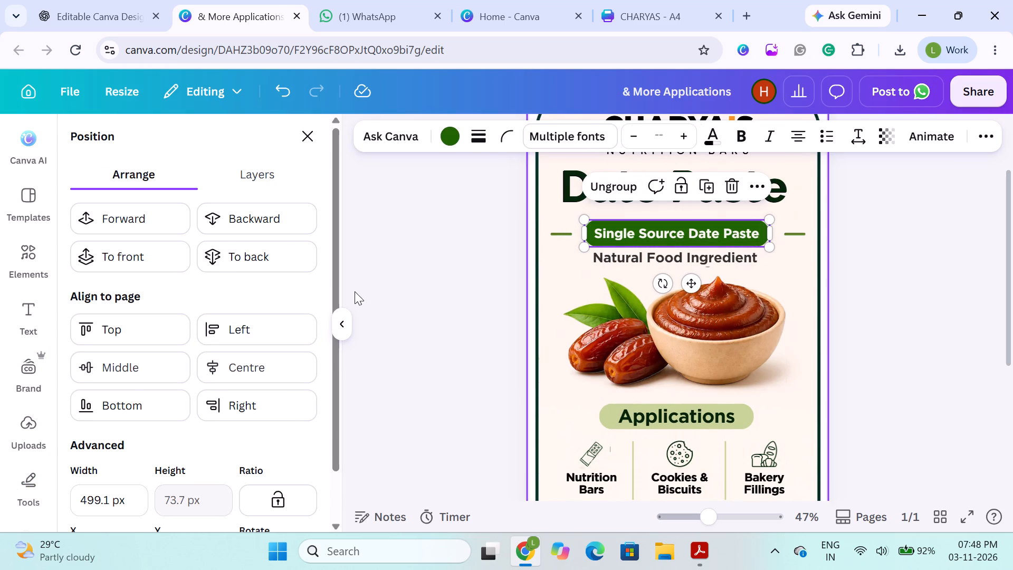
pyautogui.click(750, 237)
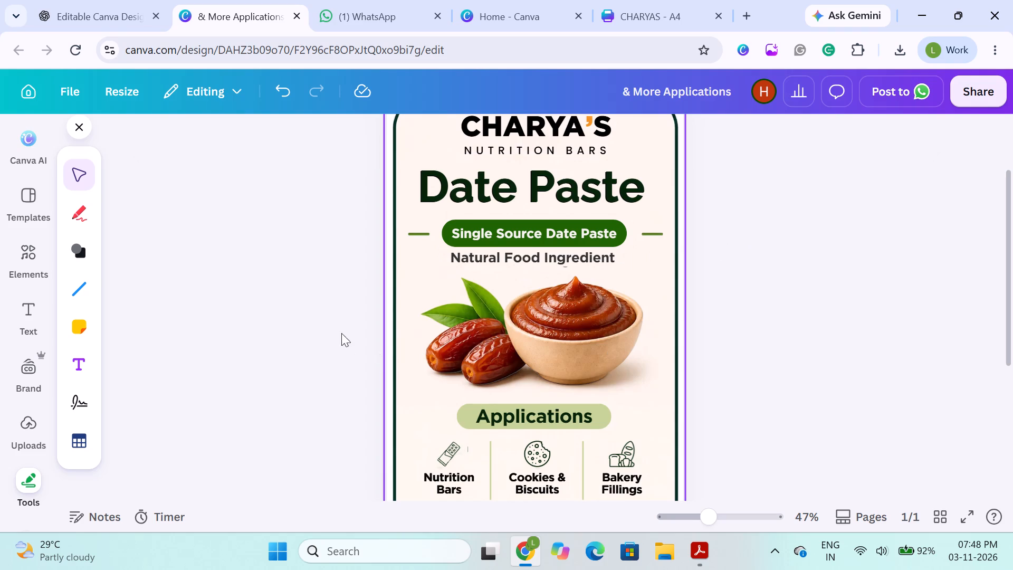
# Review the whole label and take a close look at the logo, the headings and the new pill.
pyautogui.click(493, 250)
pyautogui.click(389, 278)
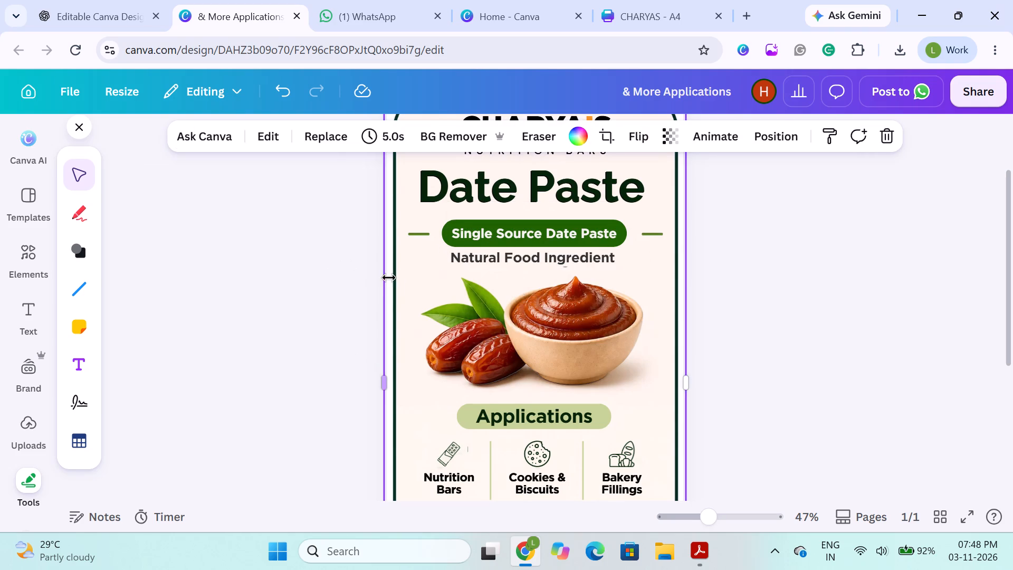
pyautogui.click(302, 299)
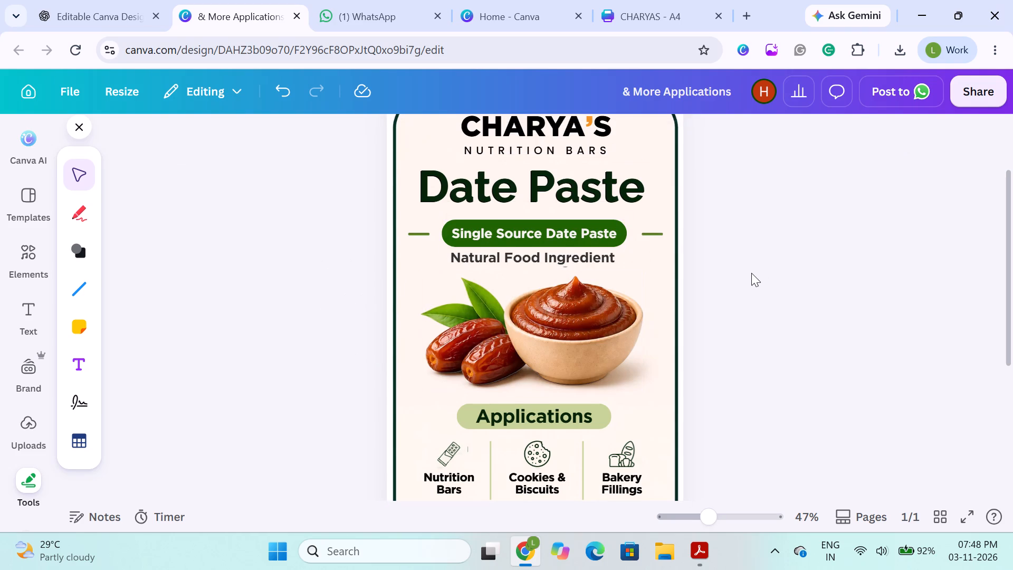
pyautogui.click(751, 273)
pyautogui.scroll(-1, 693, 297)
pyautogui.scroll(1, 664, 277)
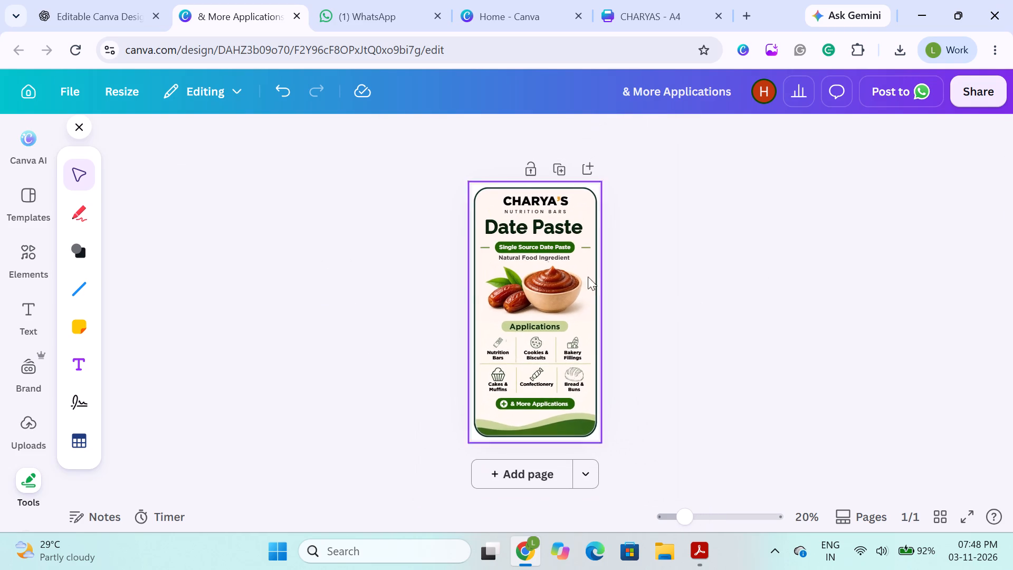
pyautogui.click(543, 293)
pyautogui.click(642, 293)
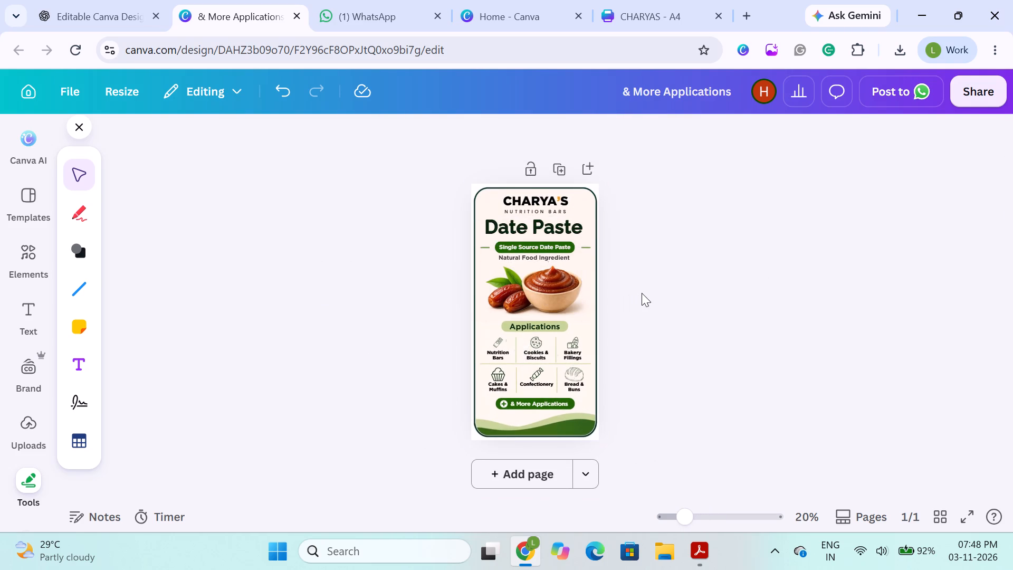
pyautogui.scroll(1, 453, 124)
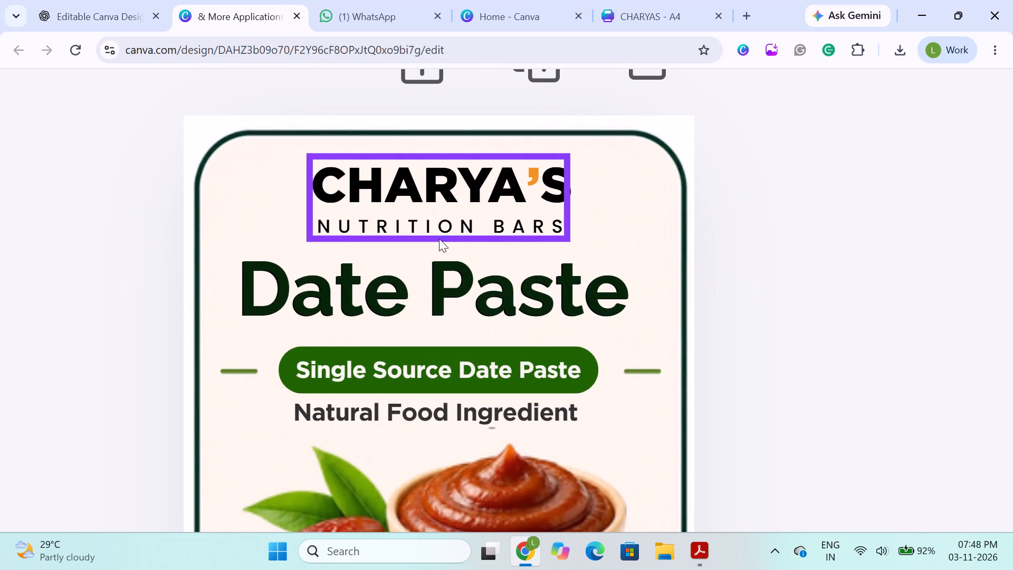
pyautogui.scroll(-3, 352, 315)
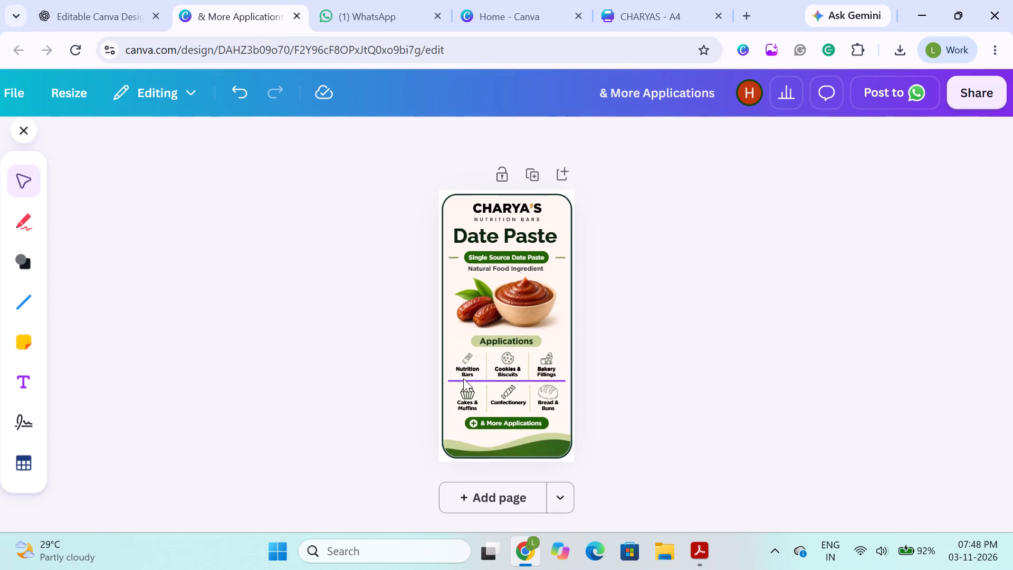
pyautogui.click(279, 271)
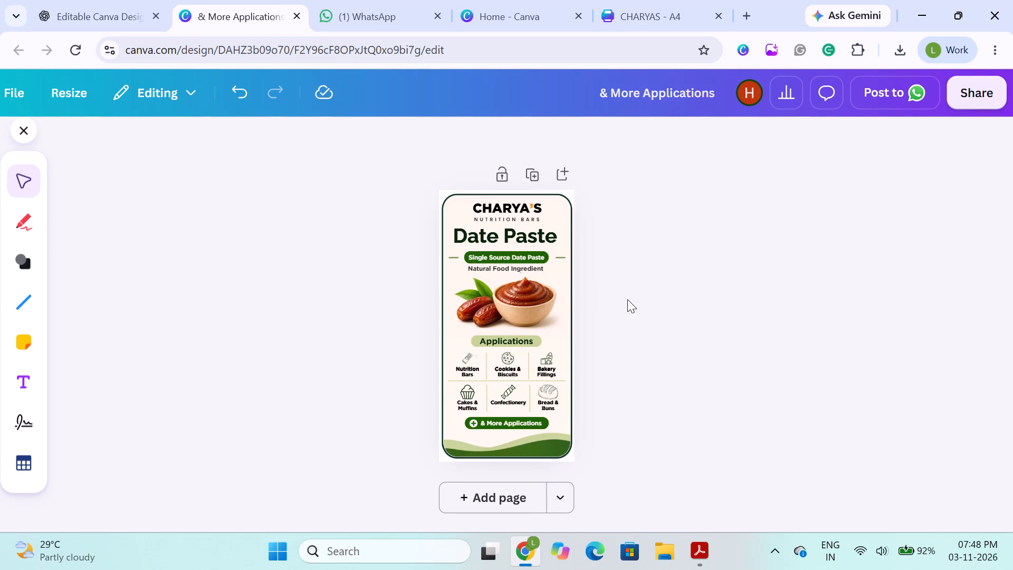
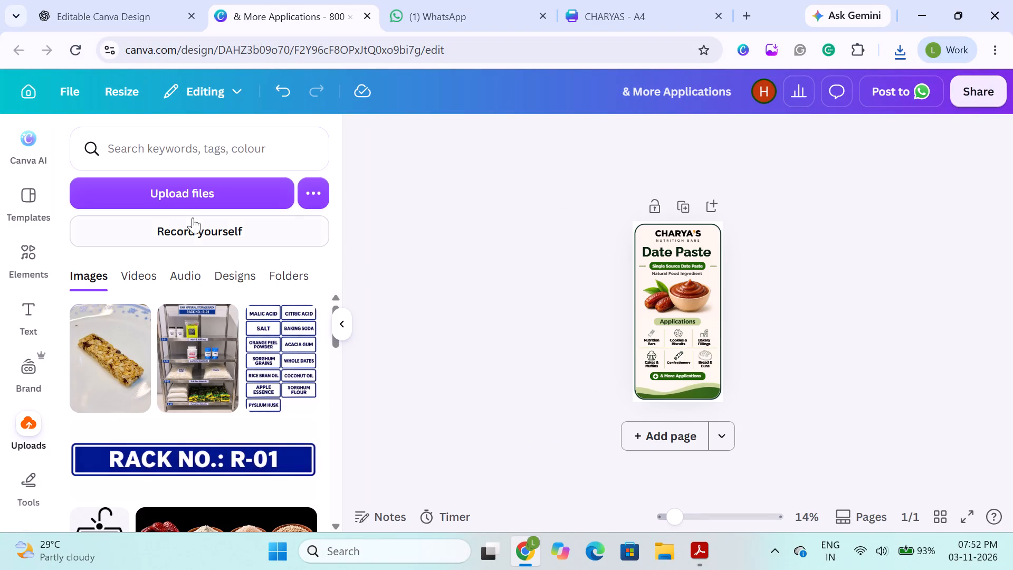
# Start uploading a file from the computer to the Date Paste design's uploads, opening the file selection dialog.
pyautogui.click(114, 204)
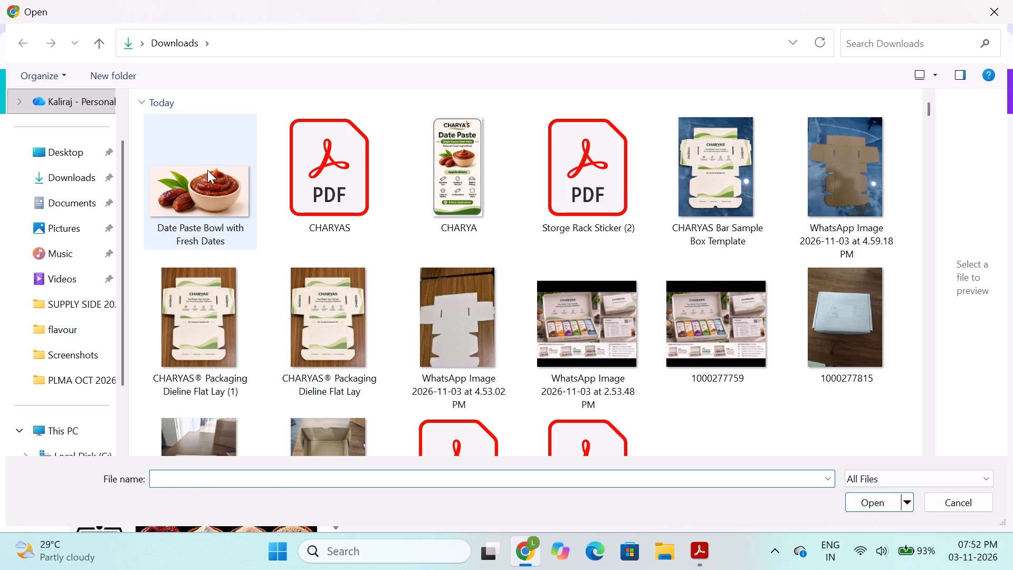
# Upload the picture Date Paste Bowl with Fresh Dates and add it to the label.
pyautogui.click(207, 170)
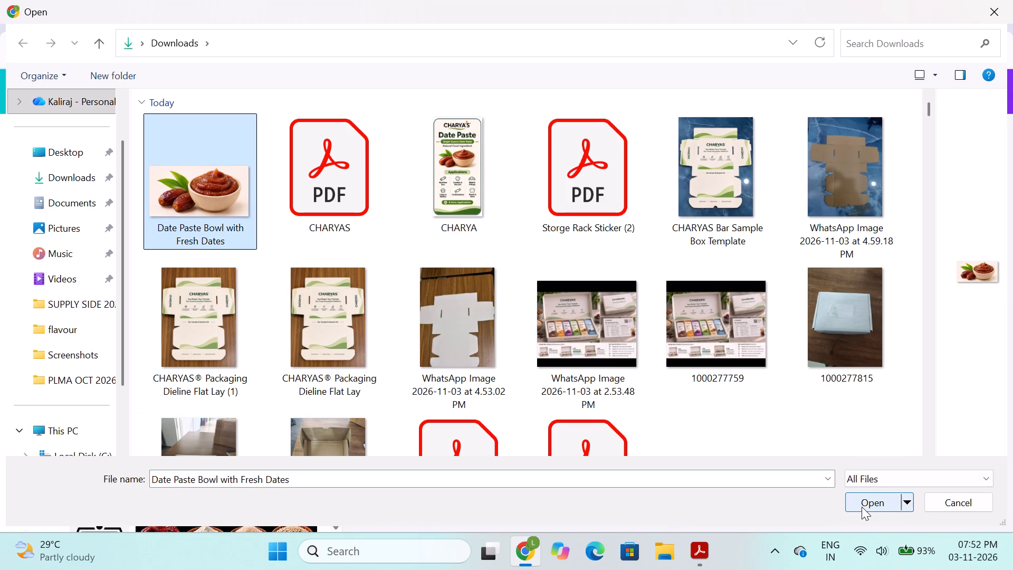
pyautogui.click(862, 507)
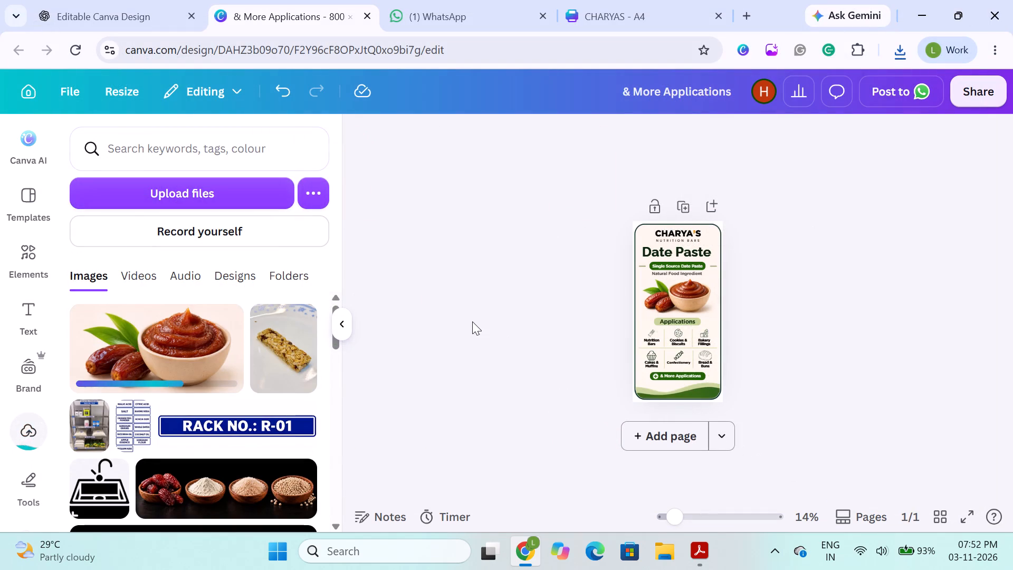
pyautogui.click(204, 318)
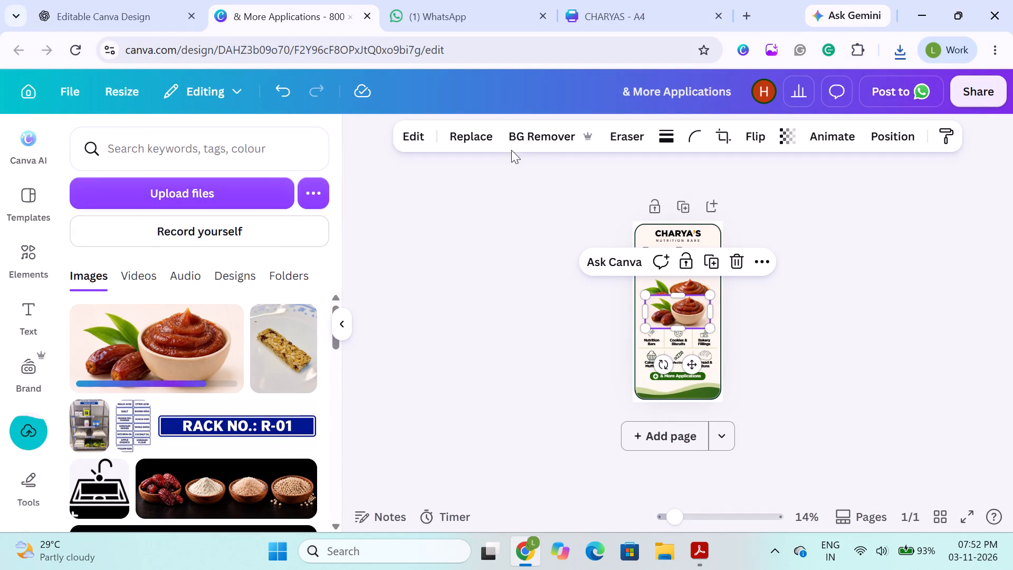
# Remove the background of the newly added dates-and-bowl picture.
pyautogui.click(542, 141)
pyautogui.click(539, 224)
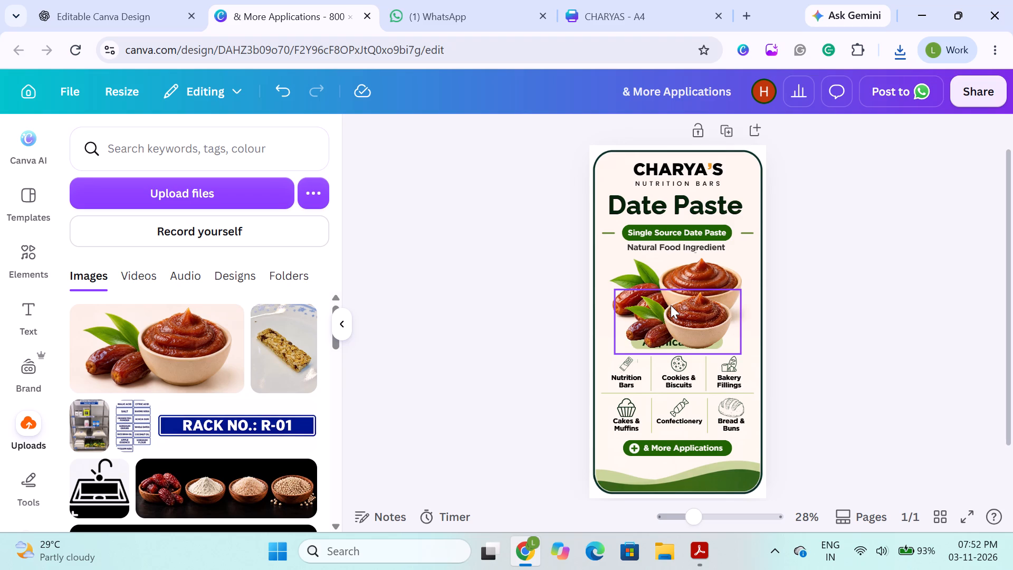
# Delete the old dates-and-bowl picture behind the new one.
pyautogui.click(637, 265)
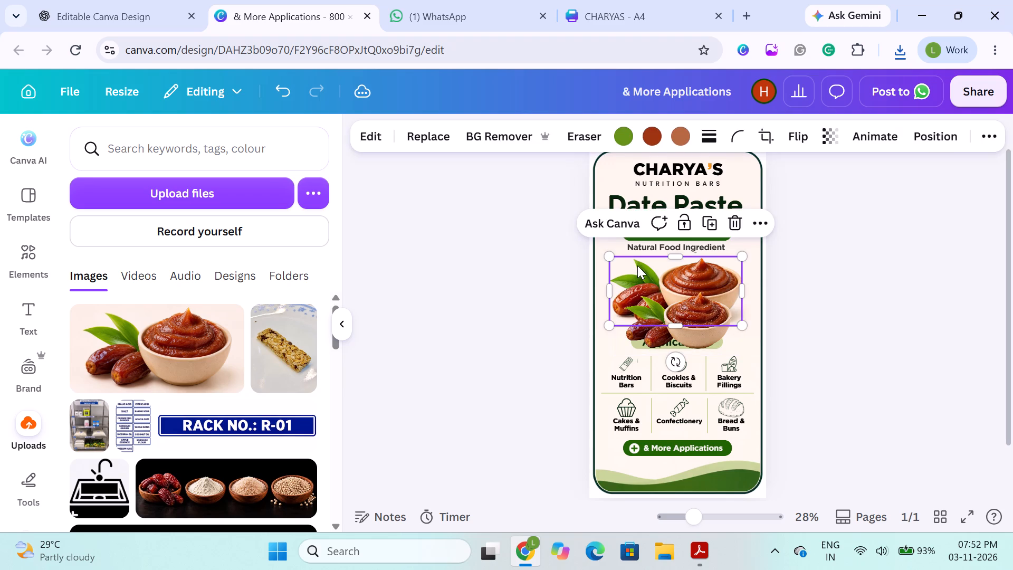
pyautogui.press('BackSpace')
# Move the new picture up between the Natural Food Ingredient line and the Applications heading, widen its frame leftward, and nudge it right.
pyautogui.click(684, 321)
pyautogui.moveTo(684, 321); pyautogui.dragTo(687, 295)
pyautogui.moveTo(617, 293); pyautogui.dragTo(604, 291)
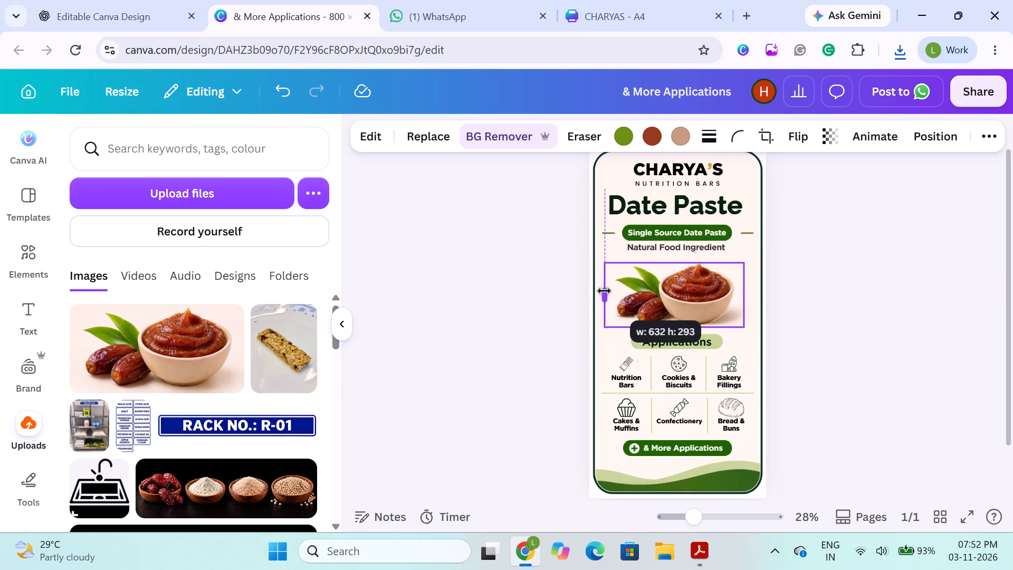
pyautogui.moveTo(604, 291); pyautogui.dragTo(601, 288)
pyautogui.press('Down')
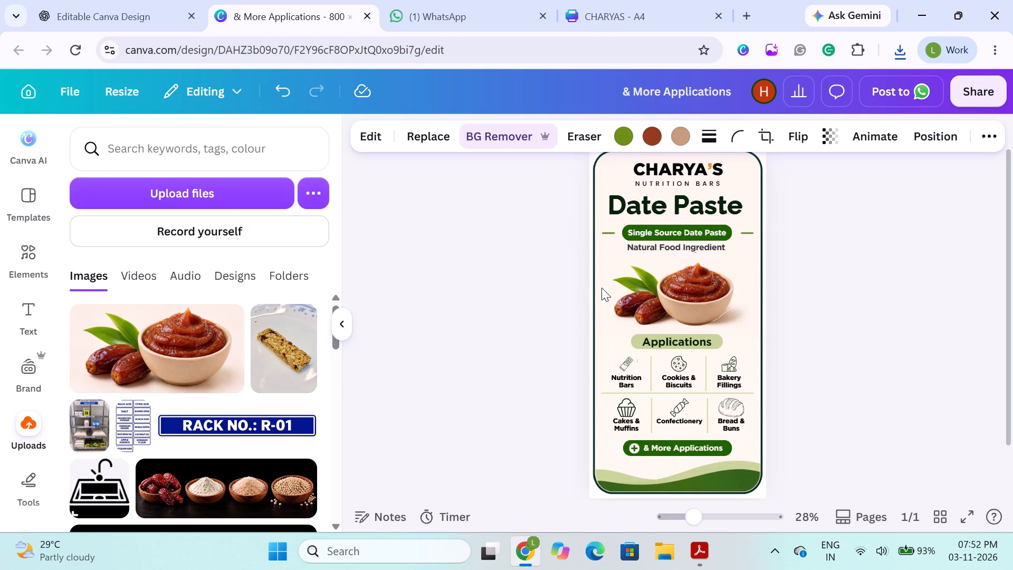
pyautogui.press('Right')
pyautogui.press('Right')
pyautogui.press('Right')
pyautogui.press('Right')
pyautogui.press('Right')
pyautogui.press('Right')
pyautogui.press('Right')
pyautogui.press('Right')
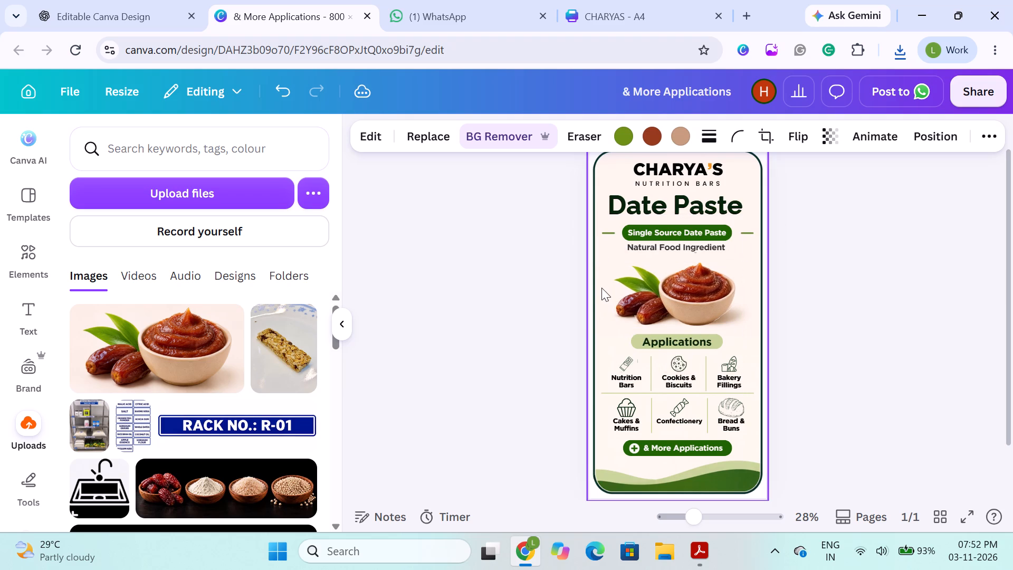
pyautogui.press('Right')
pyautogui.press('Right')
pyautogui.press('Right')
pyautogui.press('Right')
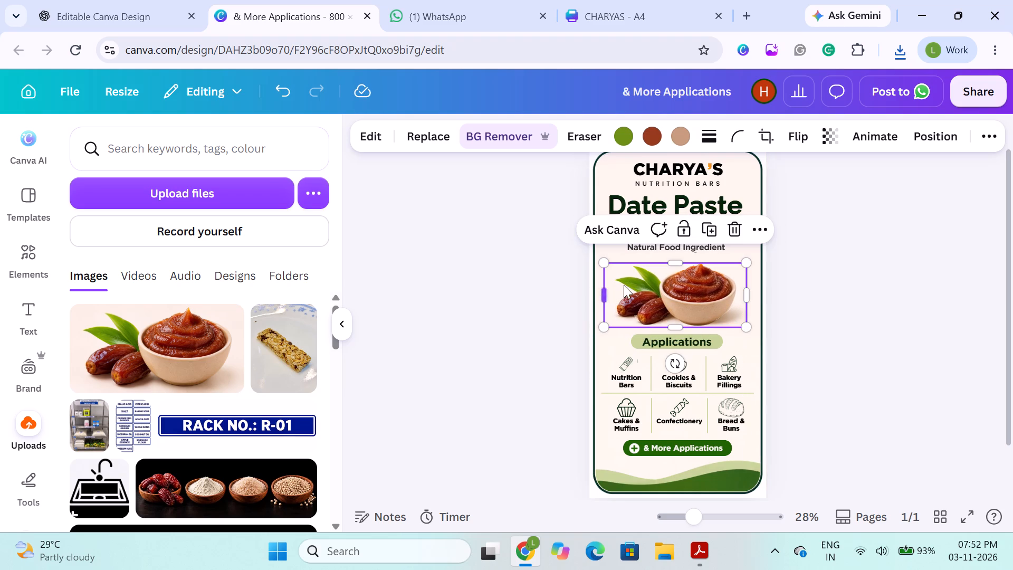
# Enlarge the dates-and-bowl picture slightly from its upper-right corner and nudge it left and a little up to balance it on the label.
pyautogui.moveTo(747, 263); pyautogui.dragTo(751, 258)
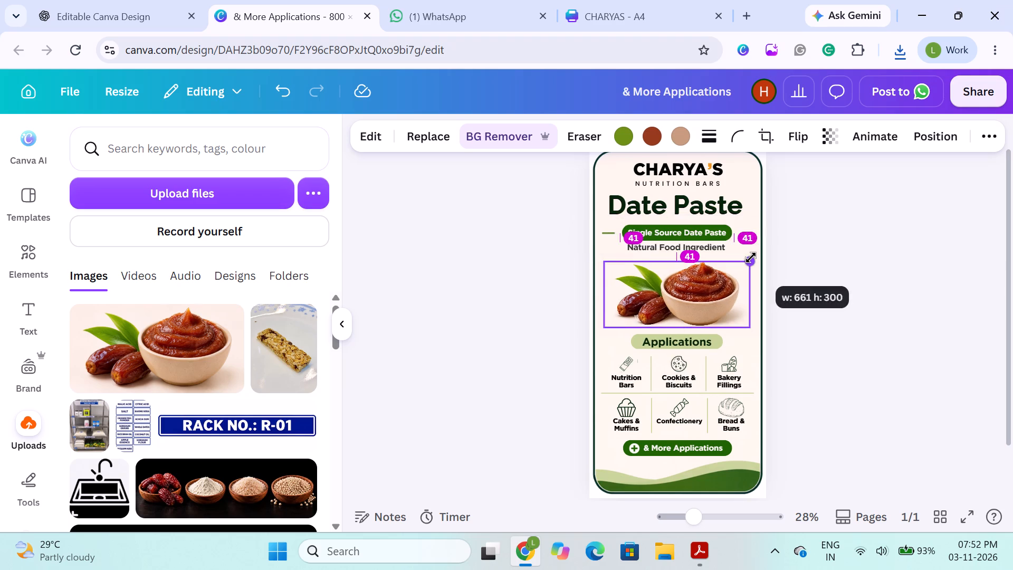
pyautogui.moveTo(751, 258); pyautogui.dragTo(752, 258)
pyautogui.press('Left')
pyautogui.press('Left')
pyautogui.press('Left')
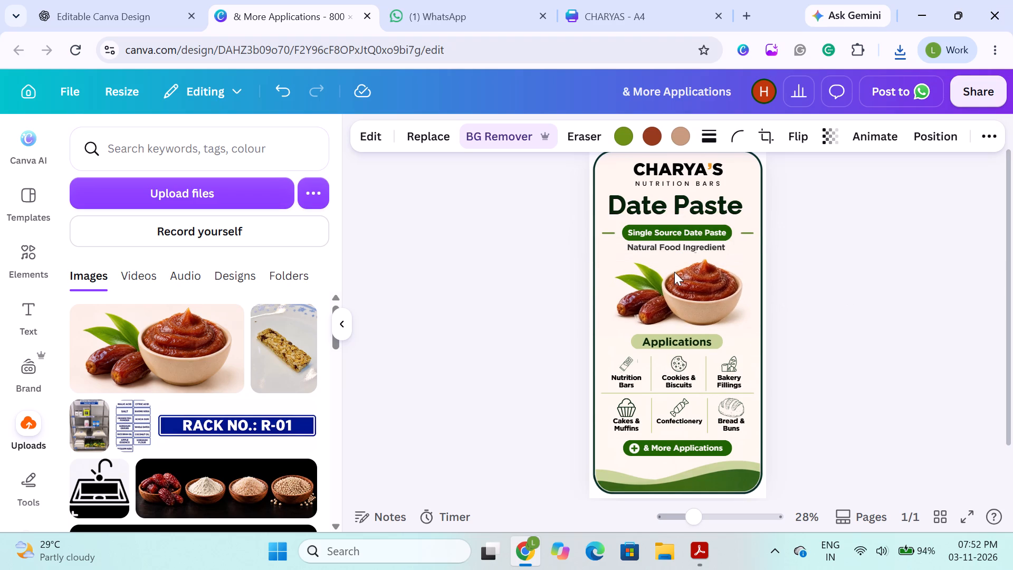
pyautogui.press('Left')
pyautogui.press('Left')
pyautogui.press('Up')
pyautogui.press('Up')
pyautogui.press('Left')
pyautogui.press('Up')
pyautogui.press('Left')
pyautogui.press('Left')
pyautogui.press('Left')
pyautogui.press('Left')
pyautogui.press('Left')
pyautogui.press('Left')
pyautogui.press('Left')
pyautogui.press('Left')
pyautogui.press('Left')
pyautogui.press('Left')
pyautogui.press('Left')
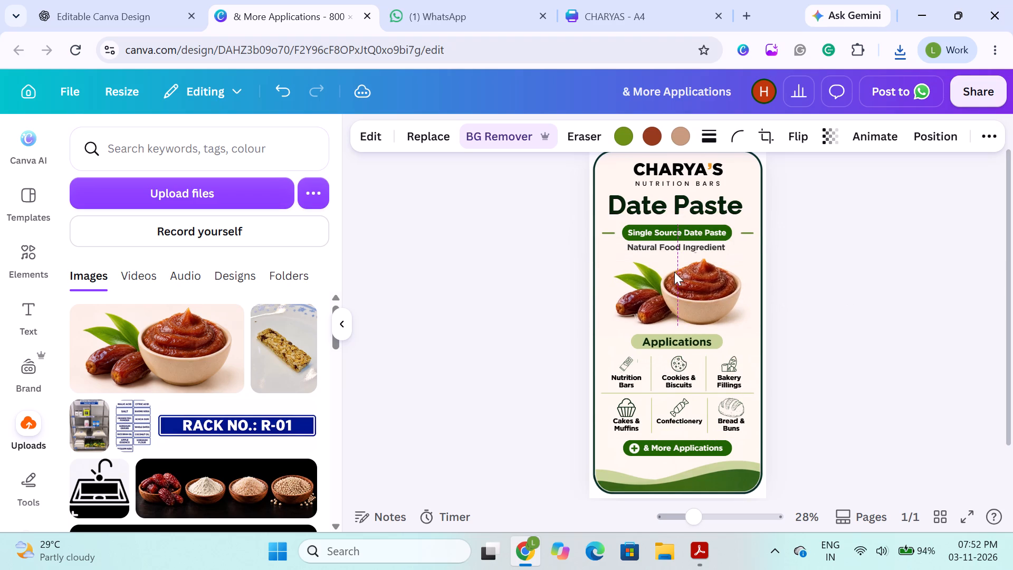
pyautogui.press('Left')
pyautogui.press('Left')
pyautogui.press('Left')
pyautogui.press('Left')
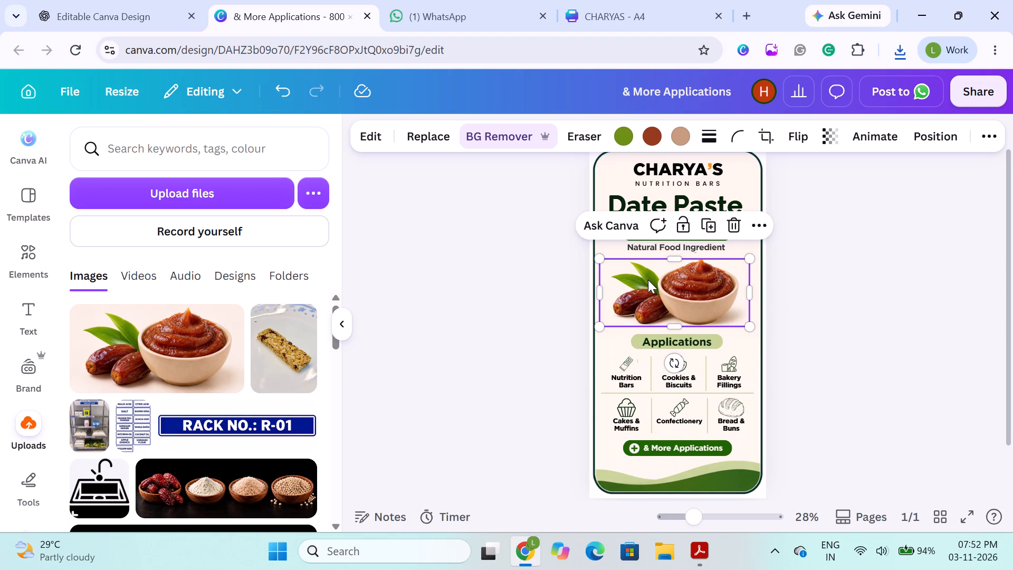
# Nudge the picture down, enlarge it from its lower-left corner, trim its left edge, and fine-tune its position slightly rightward above Applications.
pyautogui.click(653, 284)
pyautogui.click(641, 296)
pyautogui.press('Down')
pyautogui.press('Down')
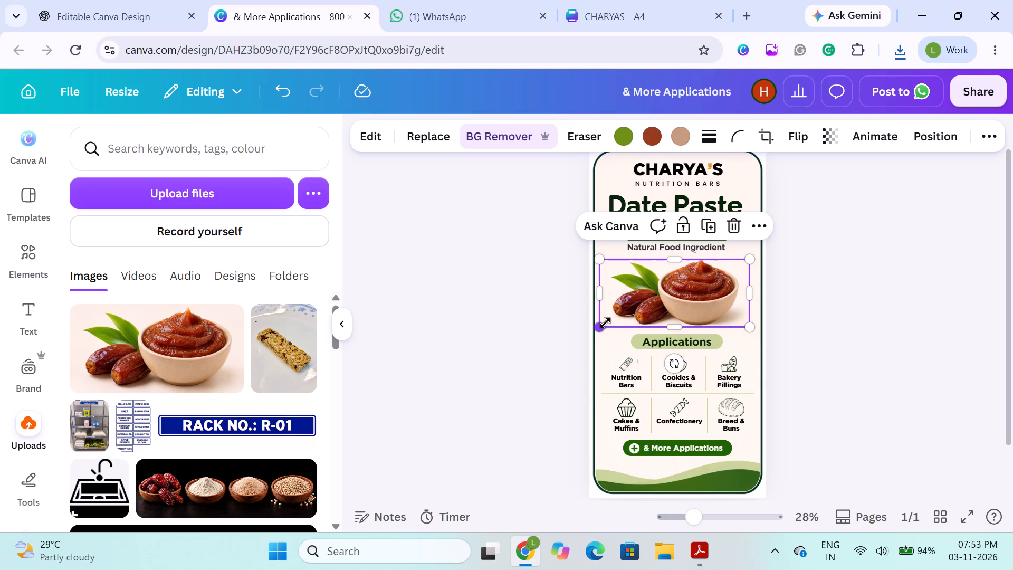
pyautogui.click(605, 323)
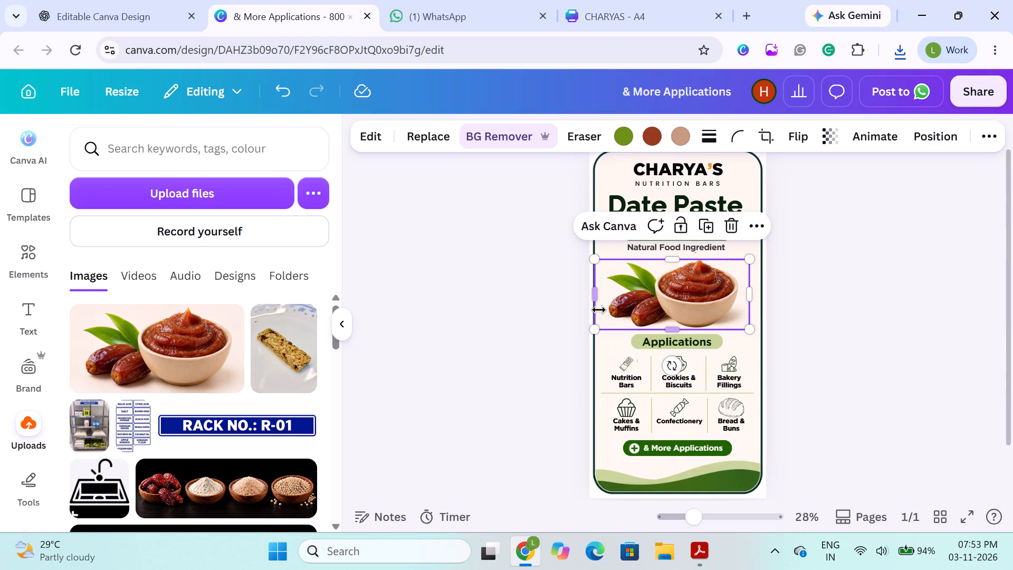
pyautogui.moveTo(595, 293); pyautogui.dragTo(606, 292)
pyautogui.press('Up')
pyautogui.press('Down')
pyautogui.press('Right')
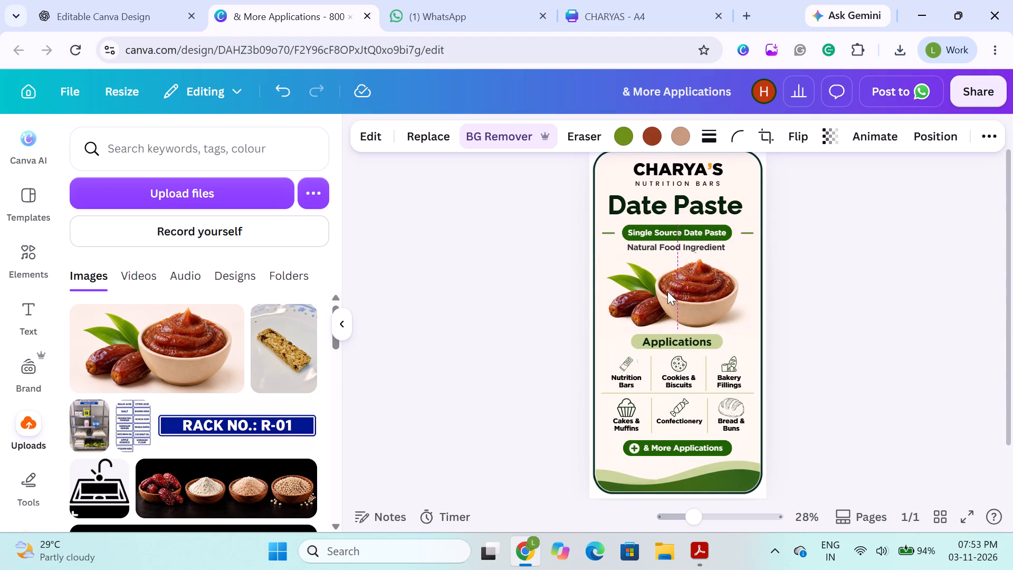
pyautogui.press('Right')
pyautogui.press('Right')
pyautogui.press('Right')
pyautogui.press('Right')
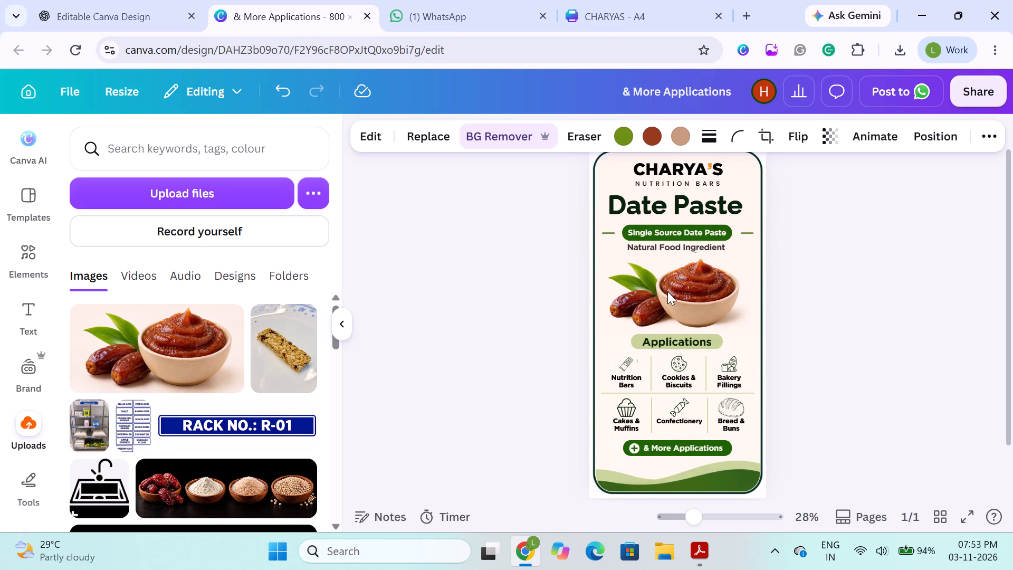
pyautogui.click(496, 281)
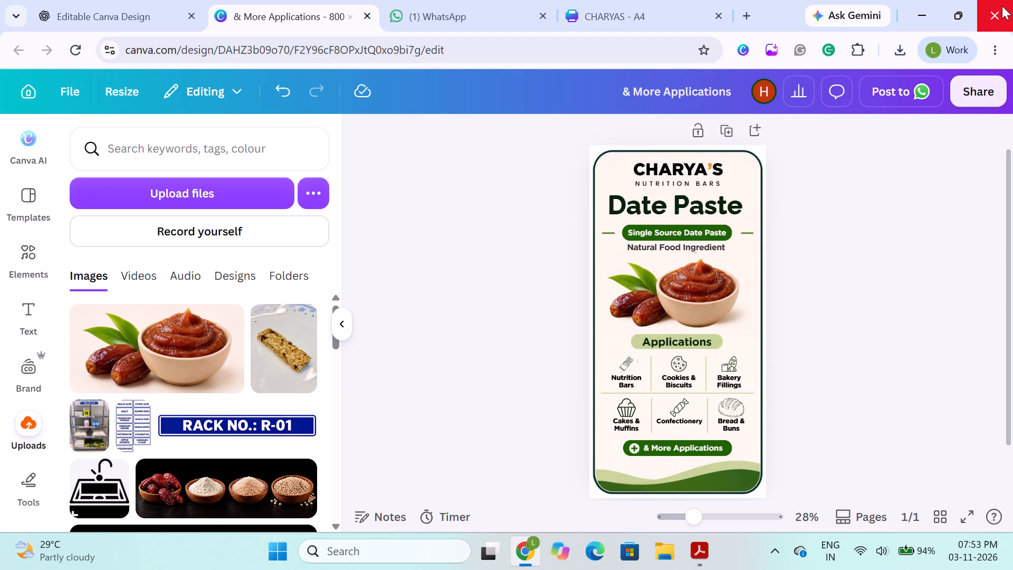
# Close the browser window and bring up the Windows shut-down dialog.
pyautogui.click(1002, 6)
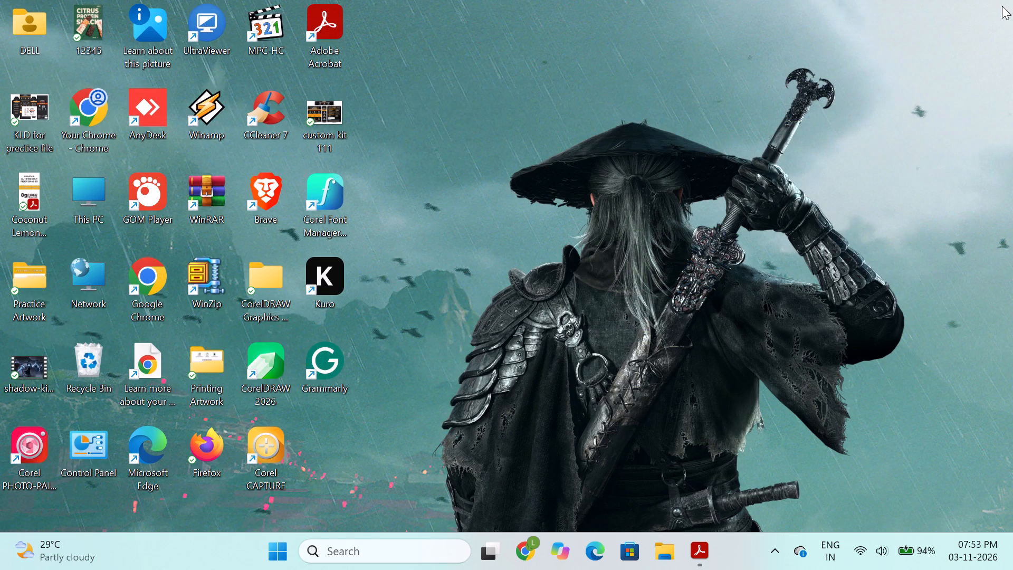
pyautogui.hotkey('alt', 'F4')
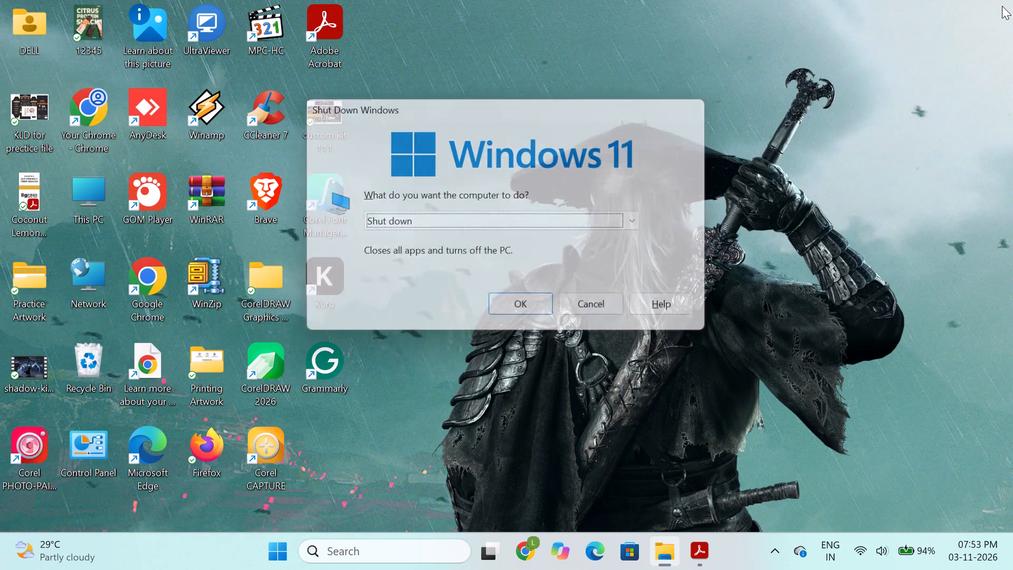